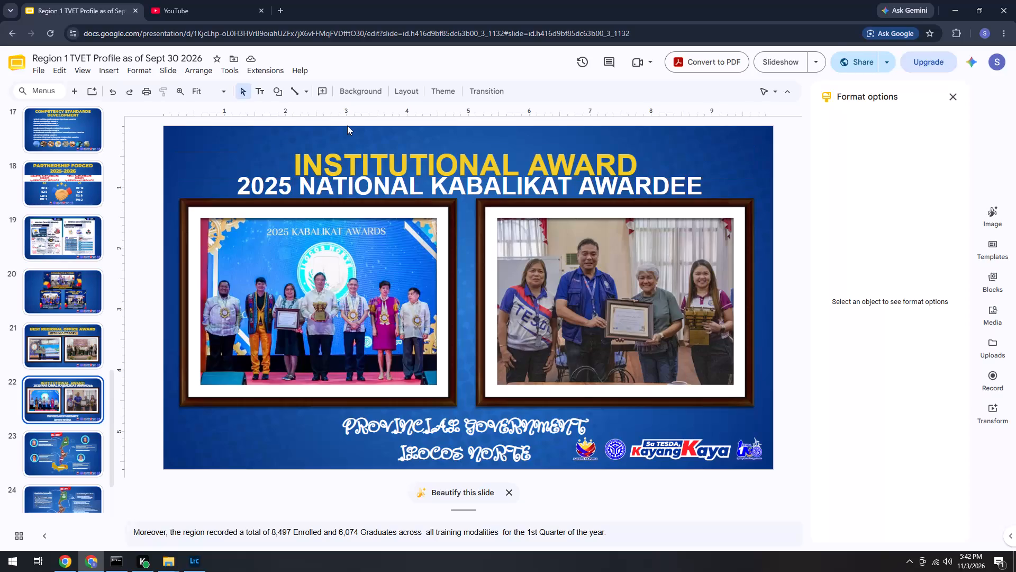
Move the INSTITUTIONAL AWARD title slightly up on slide 22 and set its font to Montserrat Black.
left_click(354, 174)
left_click_drag(373, 147, 374, 141)
left_click(416, 92)
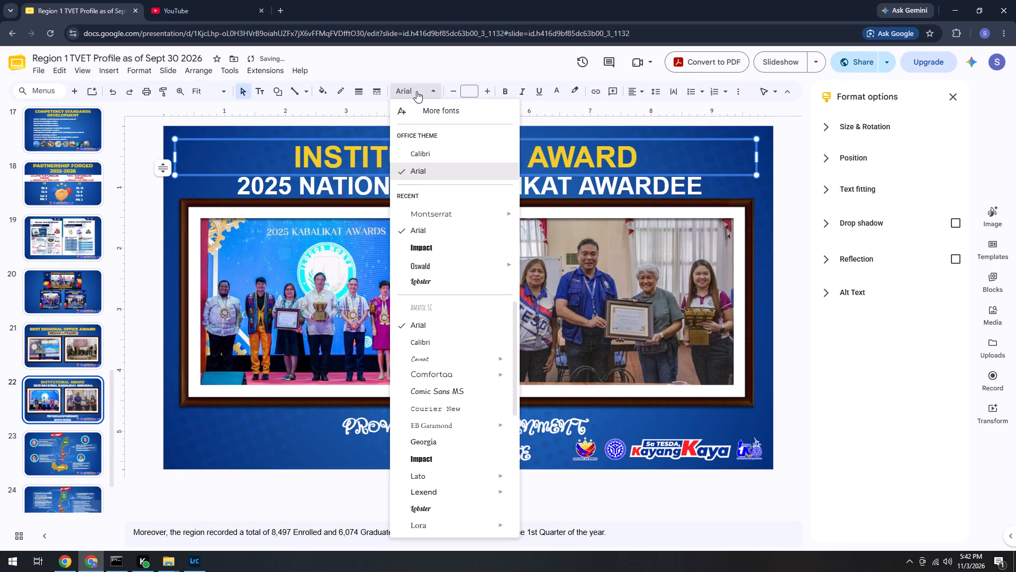
left_click(565, 362)
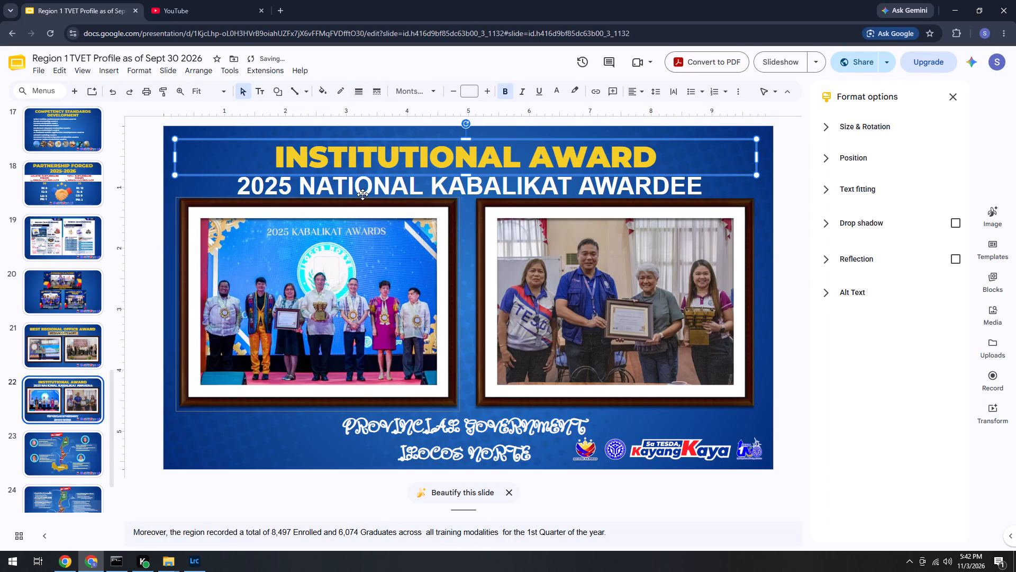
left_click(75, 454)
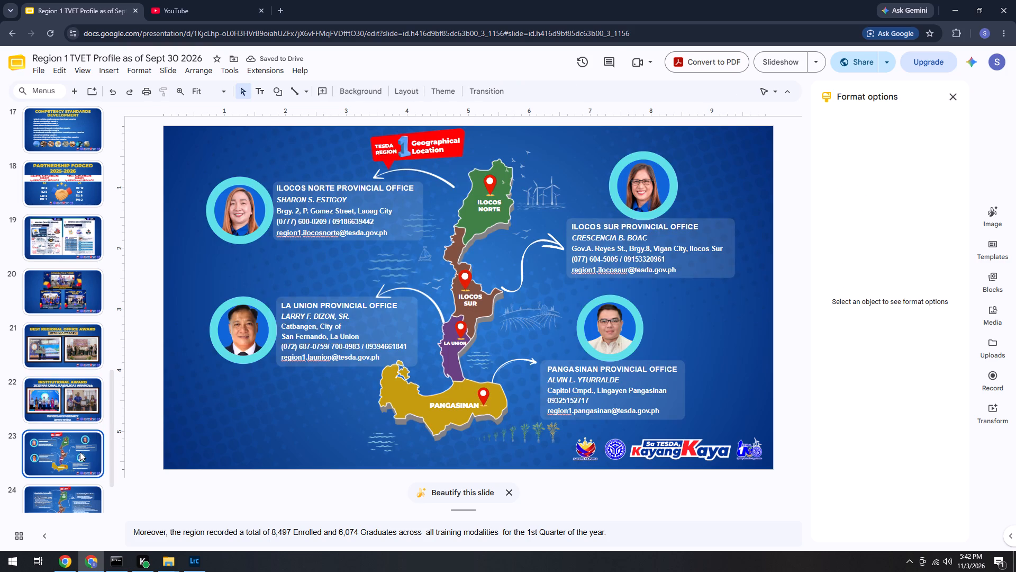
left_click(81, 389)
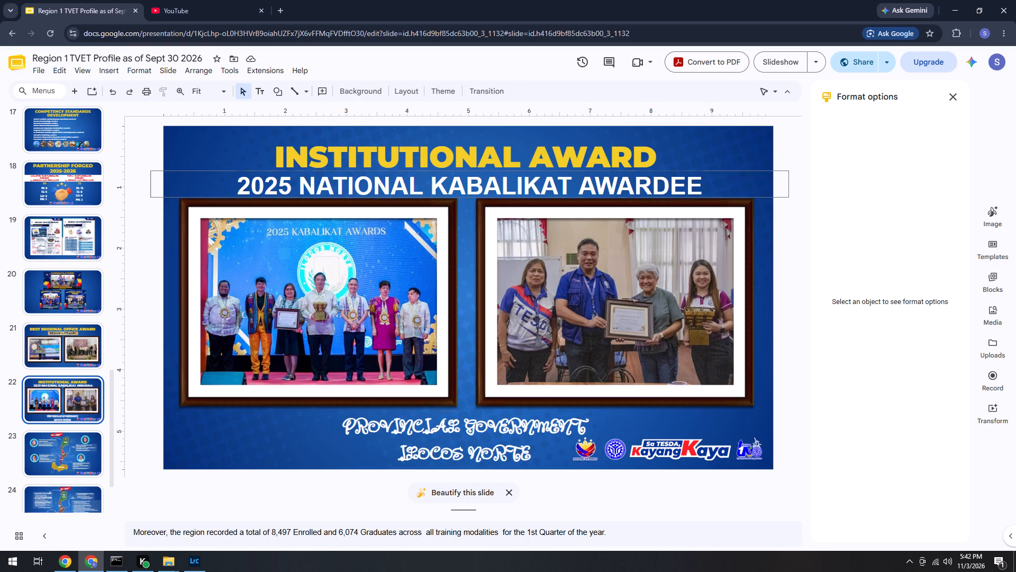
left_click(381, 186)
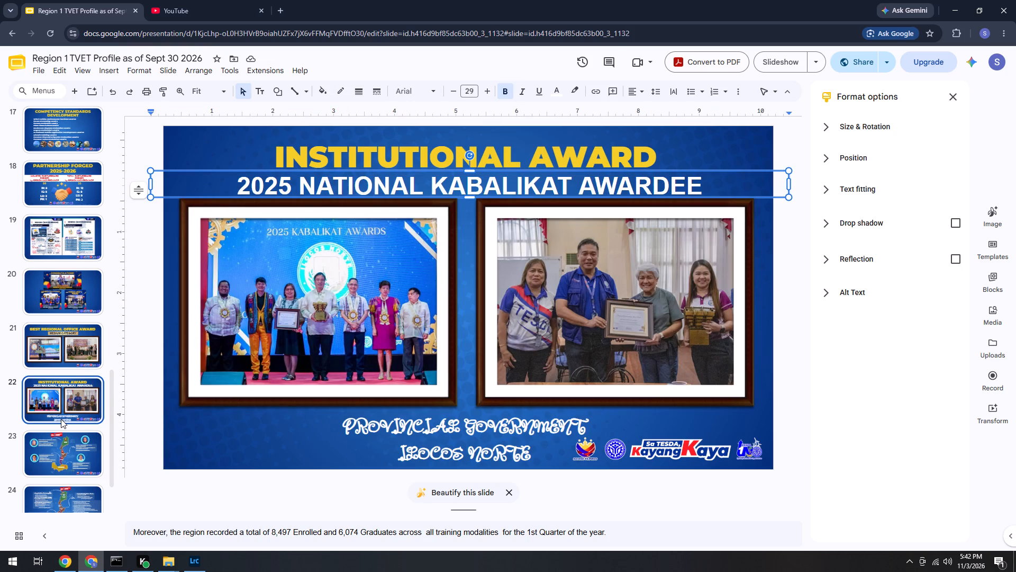
Set the font of the Provincial Government Ilocos Norte caption below the photos to Montserrat Bold.
left_click(361, 426)
left_click(388, 409)
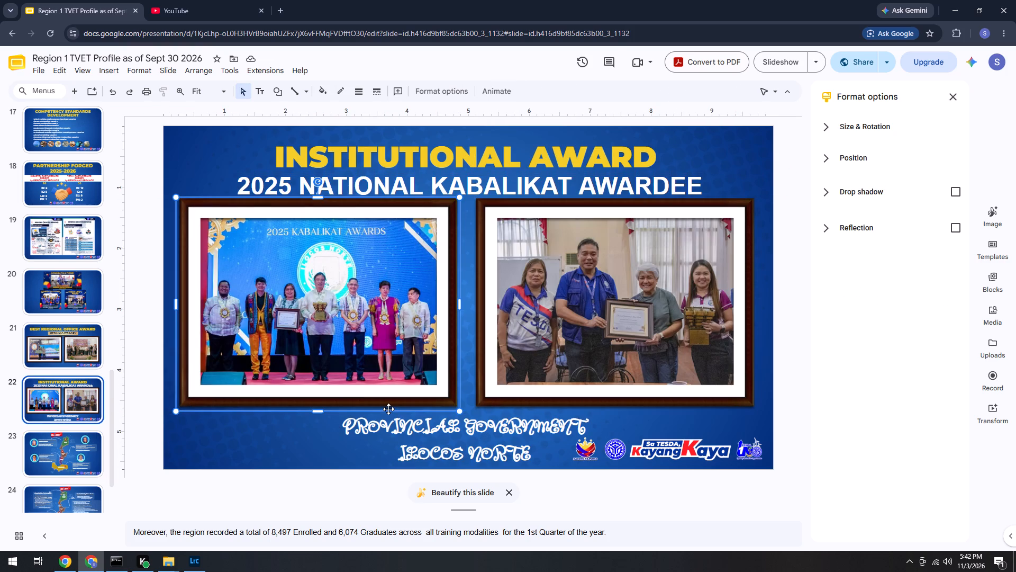
left_click(395, 420)
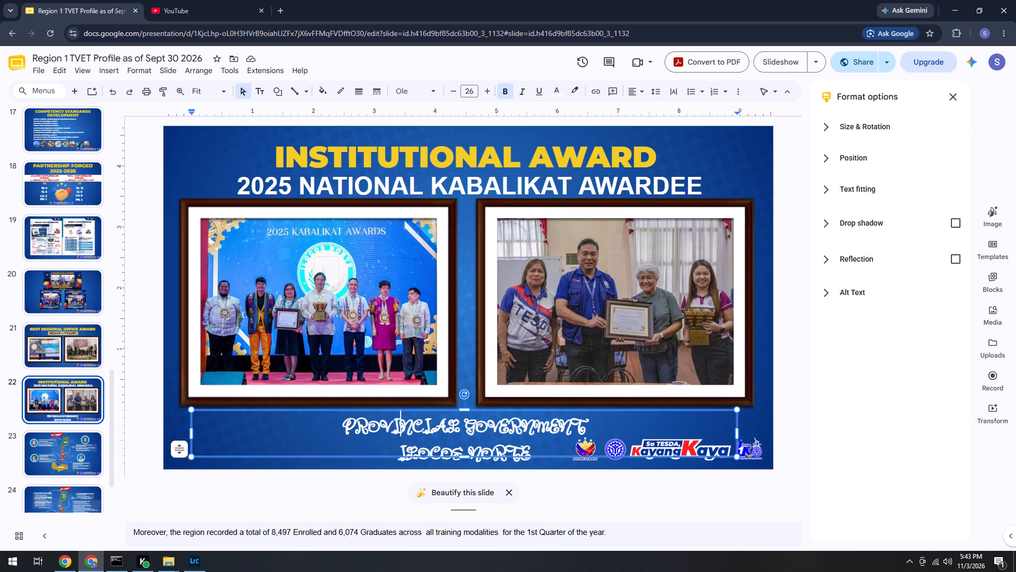
key("ctrl+a")
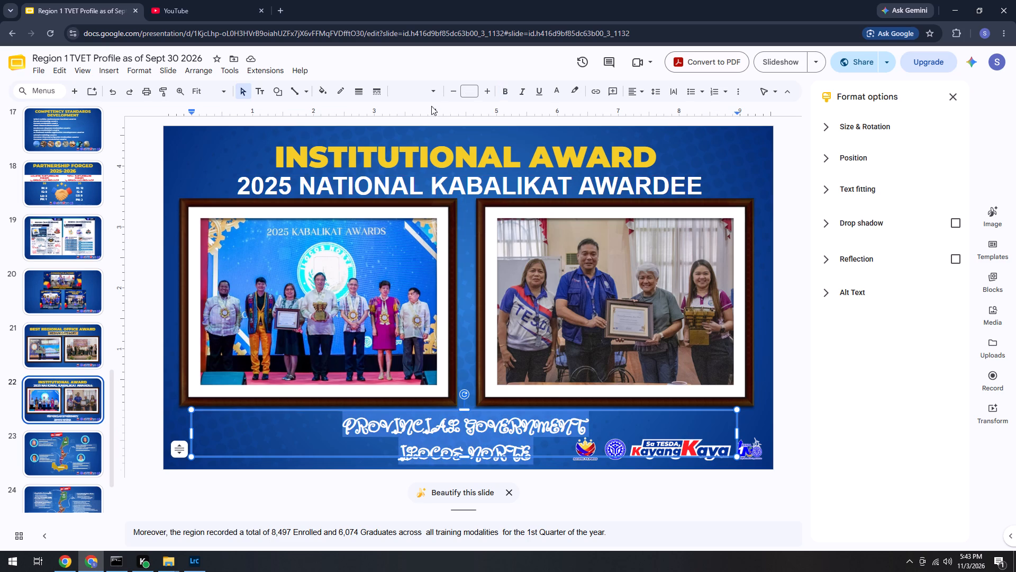
left_click(414, 94)
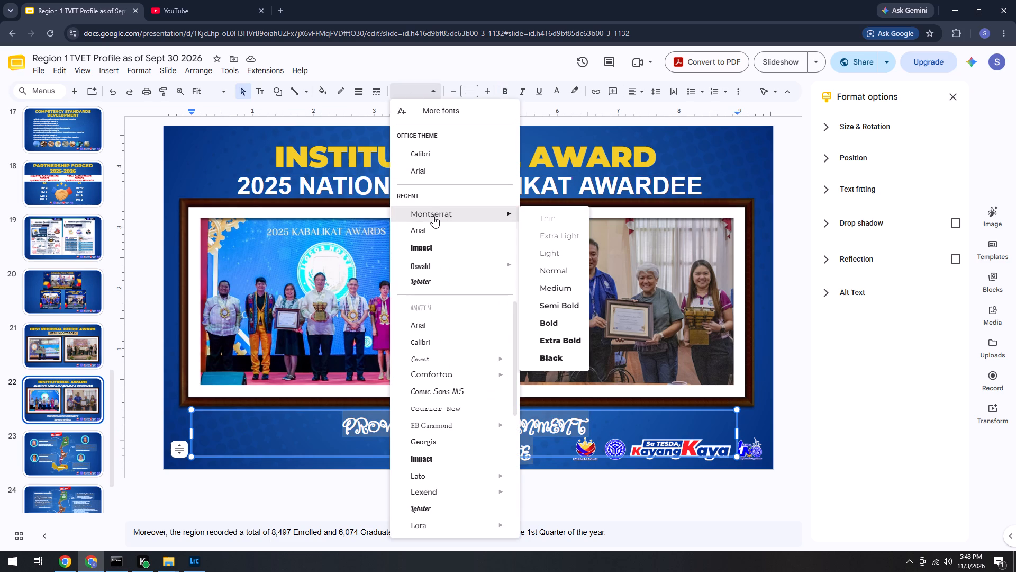
left_click(573, 338)
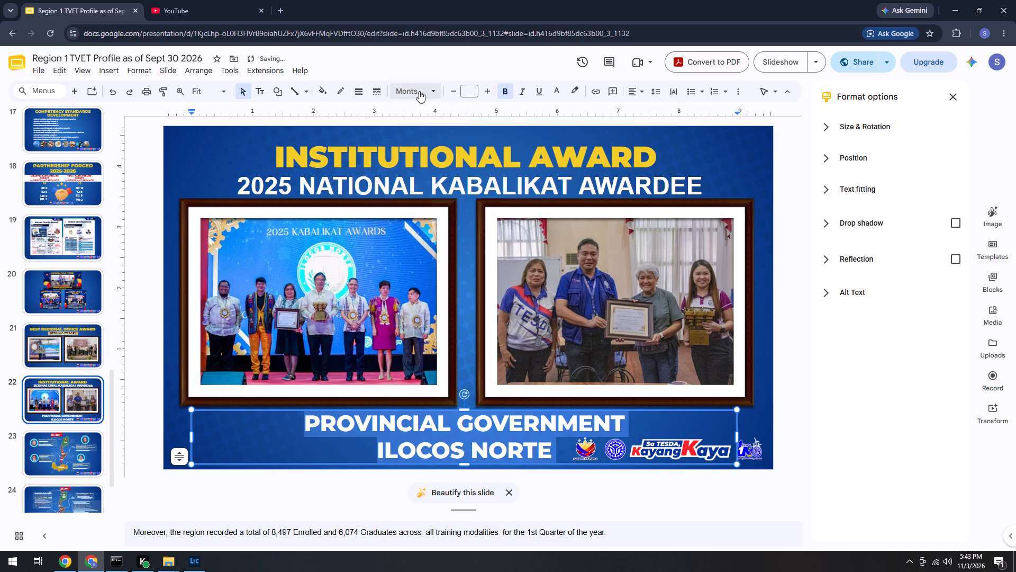
left_click(419, 91)
left_click(555, 321)
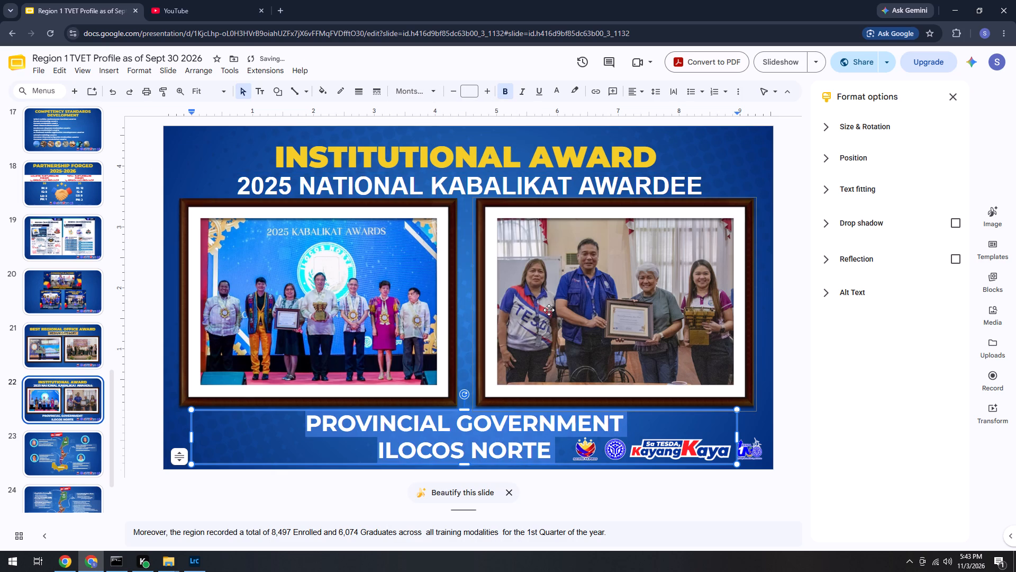
Reduce the Provincial Government Ilocos Norte caption's font size to 20.
triple_click(452, 90)
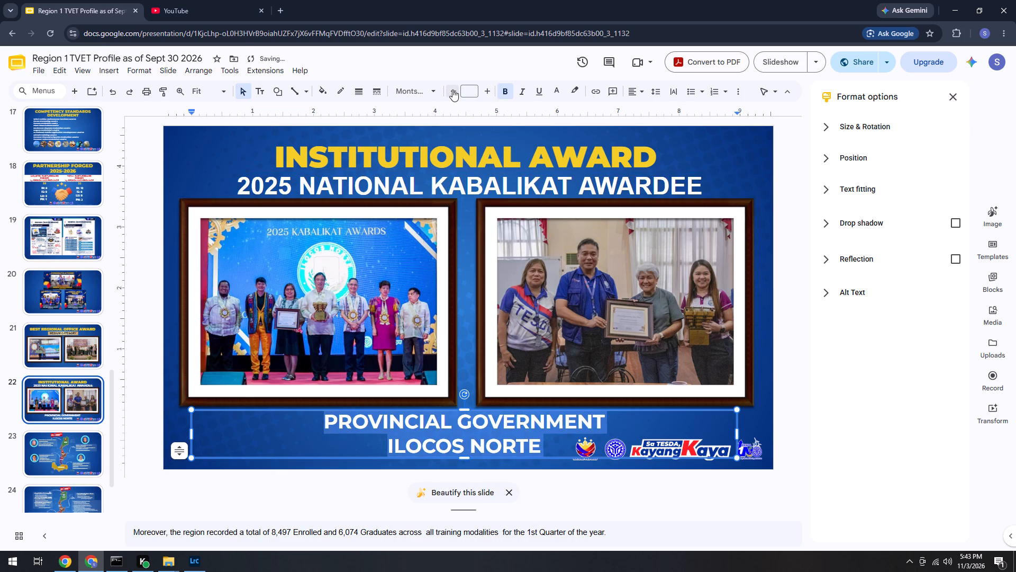
double_click(452, 90)
left_click(452, 89)
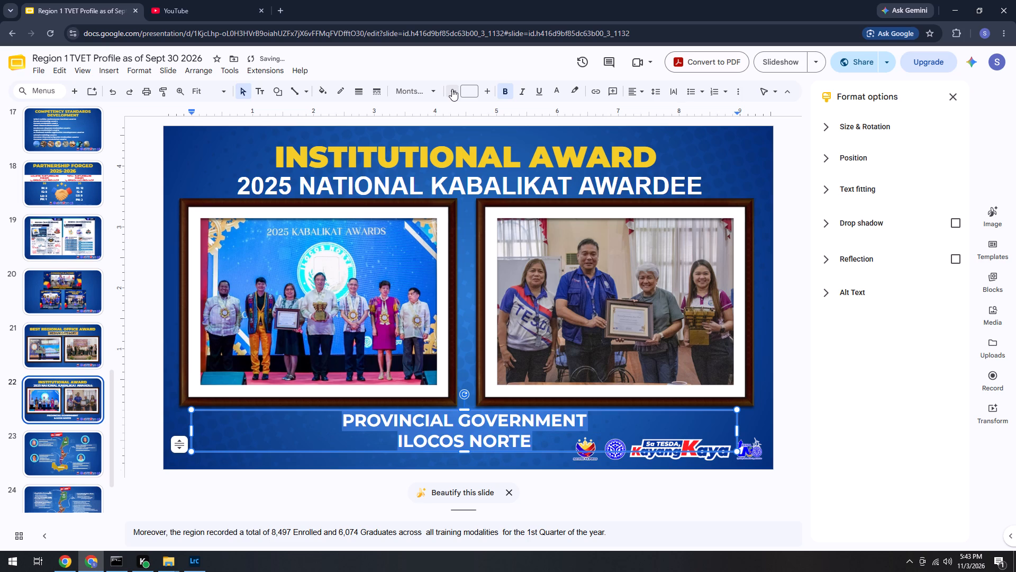
Join the caption's two lines into one, with spaces separating PROVINCIAL GOVERNMENT and ILOCOS NORTE.
left_click(393, 440)
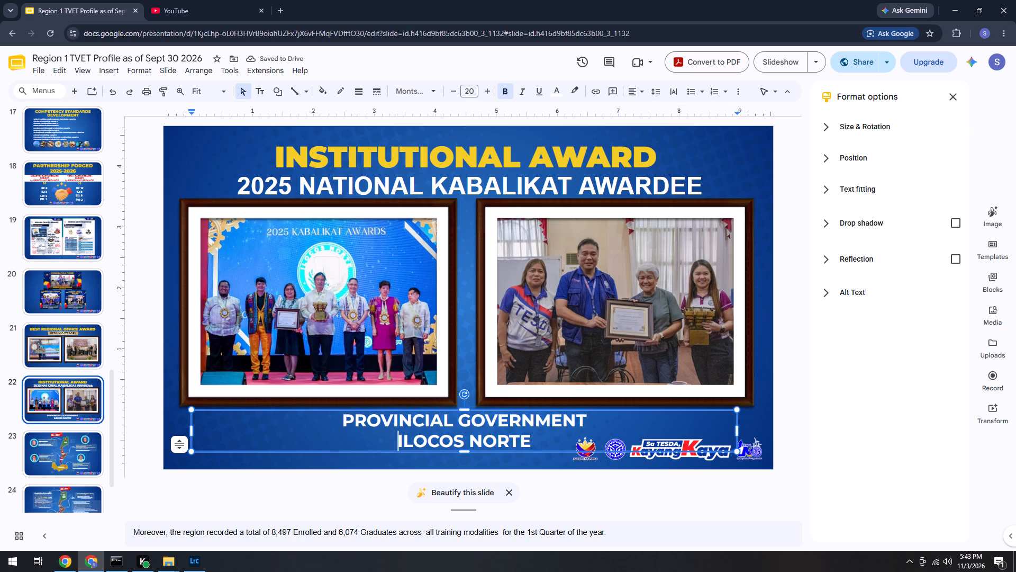
key("BackSpace")
key("BackSpace")
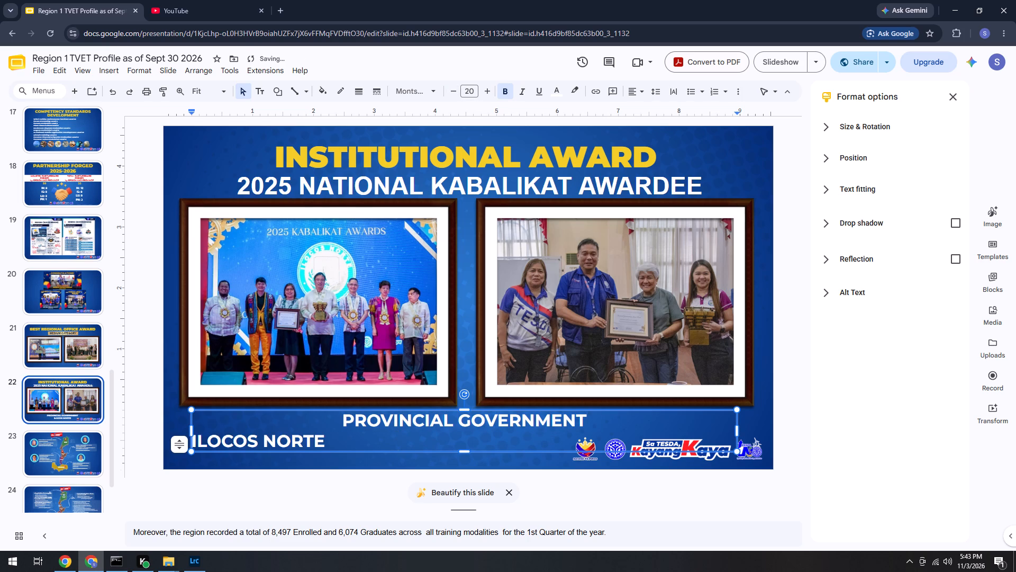
key("space")
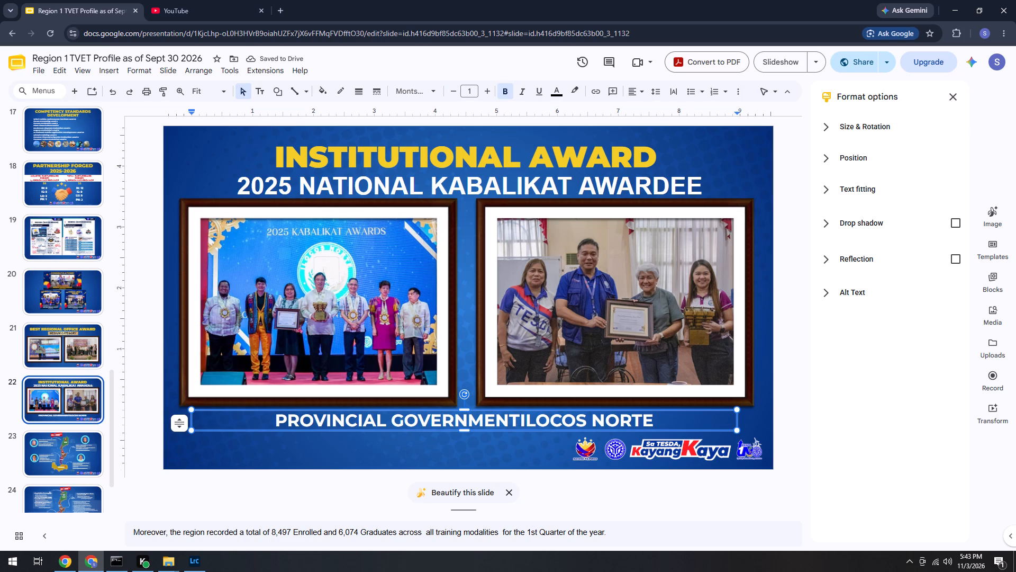
key("space")
key("space")
key("space")
key("space")
key("space")
key("space")
key("space")
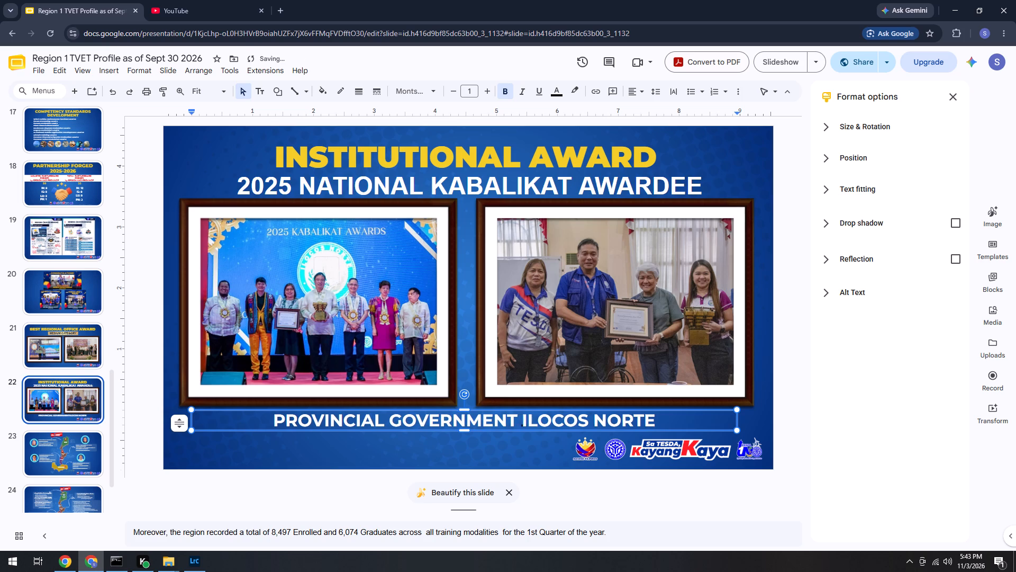
key("space")
key("space")
key("space")
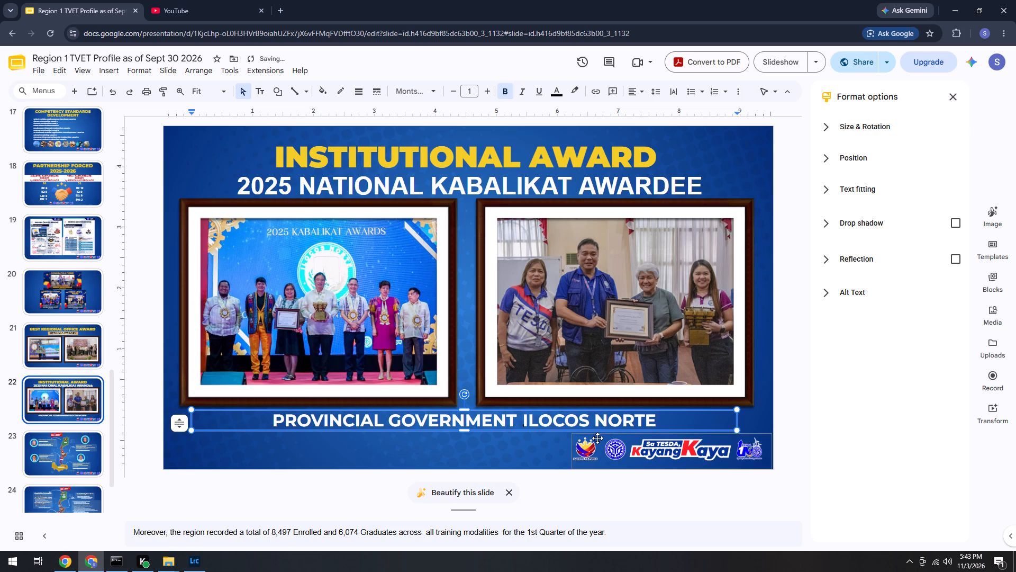
Enlarge the whole one-line caption by four font-size increments and italicize it.
key("ctrl+a")
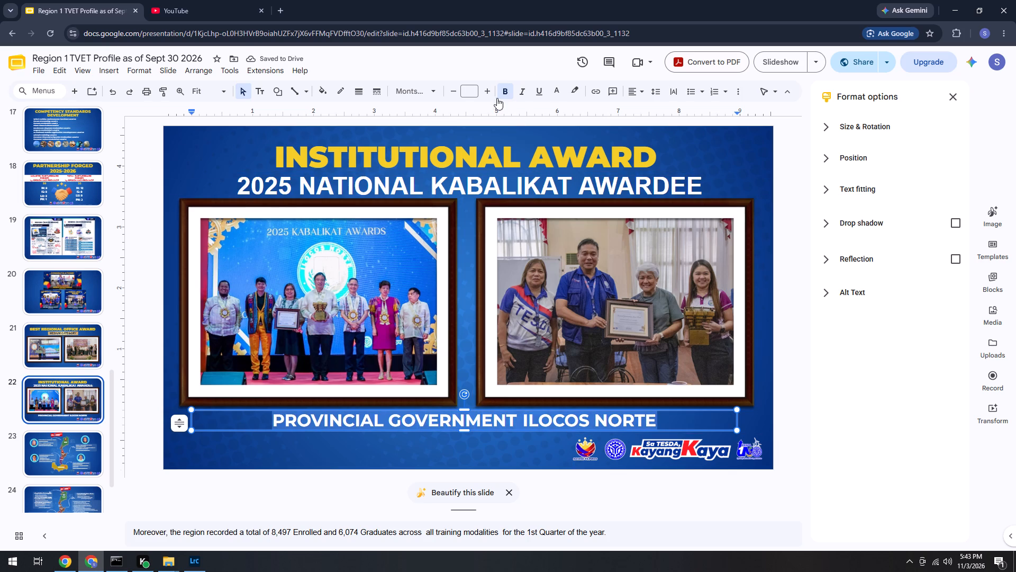
triple_click(488, 91)
left_click(488, 91)
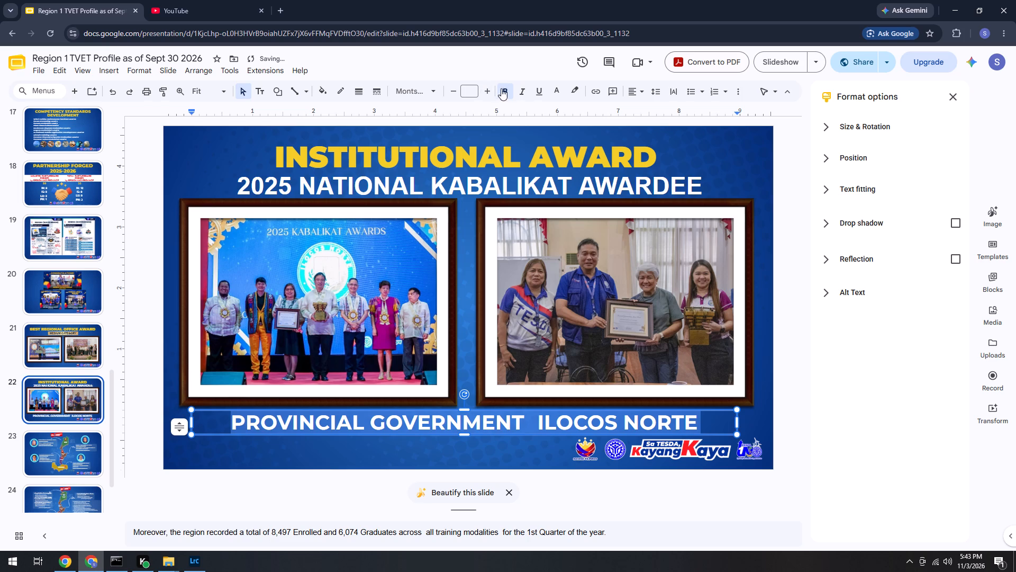
left_click(525, 90)
left_click(812, 371)
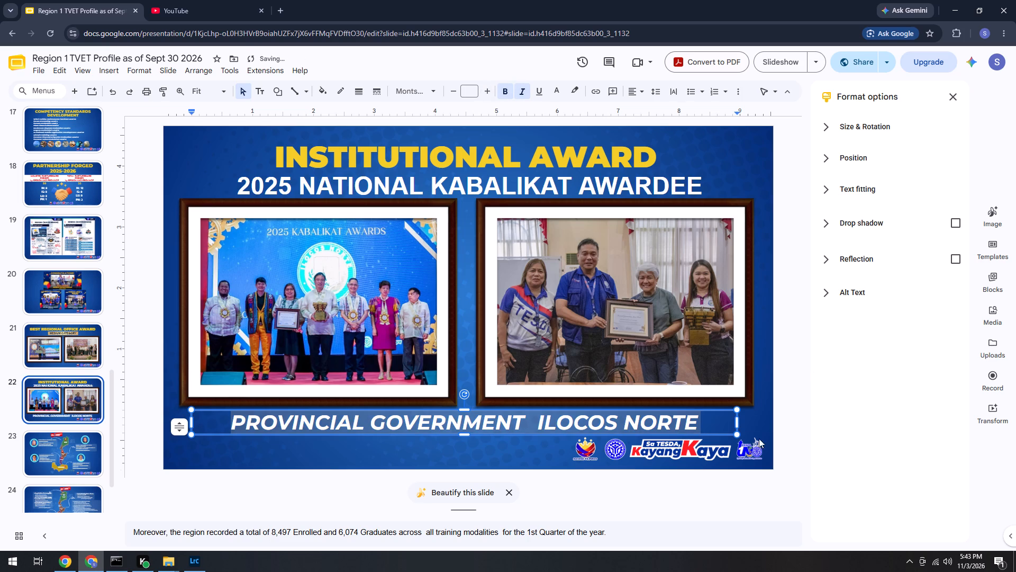
left_click(478, 460)
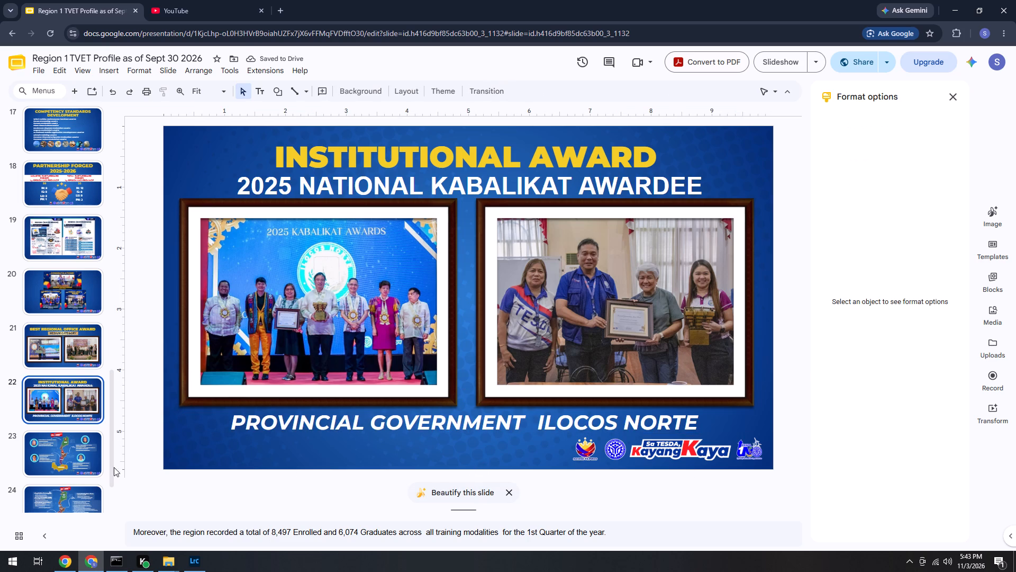
Review slides 23 to 25, then examine the private provider figures on the TVET Network slide.
left_click(56, 459)
scroll(56, 459, "down", 4)
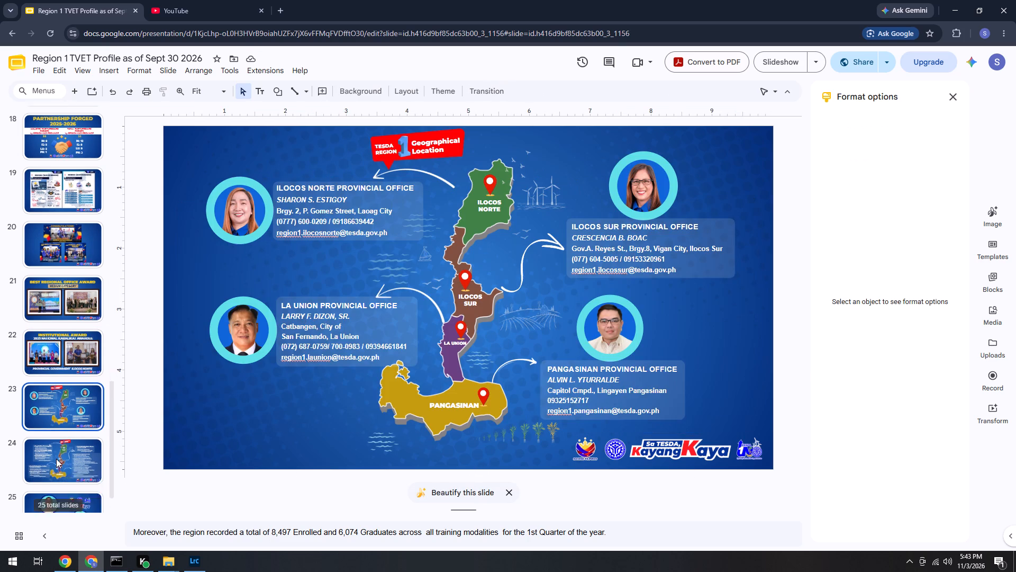
left_click(56, 432)
scroll(39, 428, "down", 3)
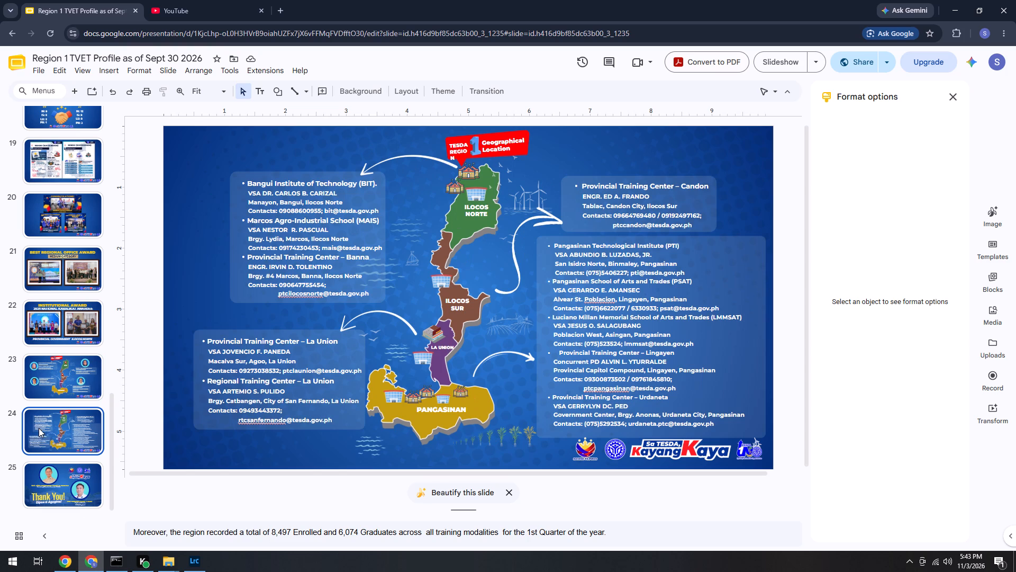
left_click(53, 496)
scroll(30, 463, "up", 11)
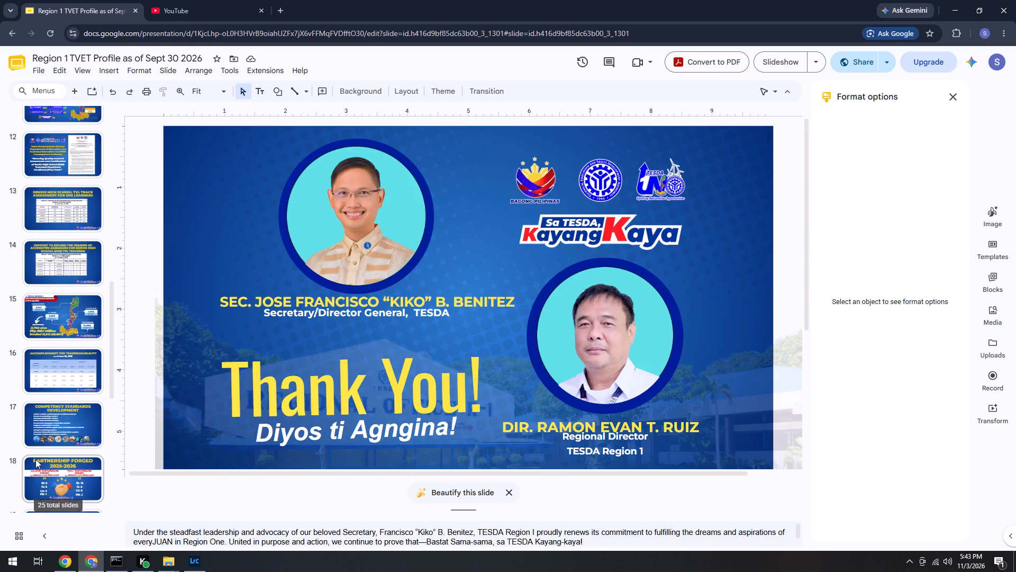
scroll(35, 459, "up", 16)
left_click(57, 357)
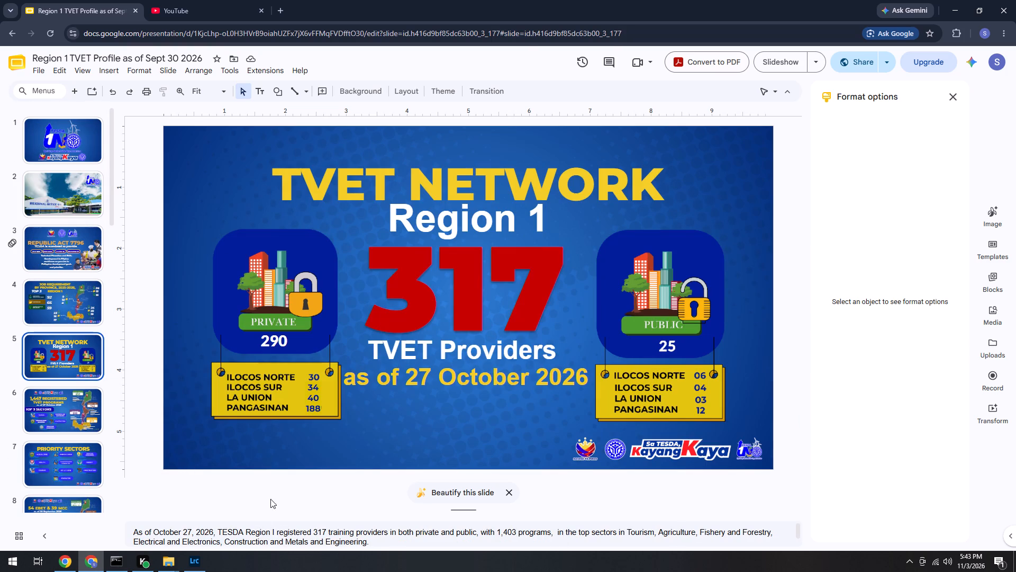
left_click(324, 412)
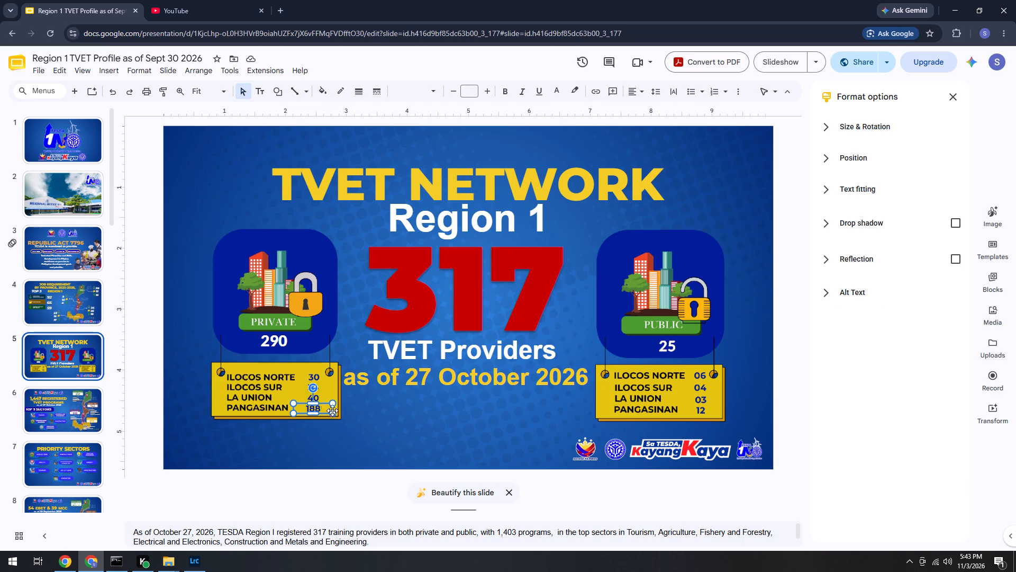
Switch to the group photo in Lightroom Classic.
left_click(191, 565)
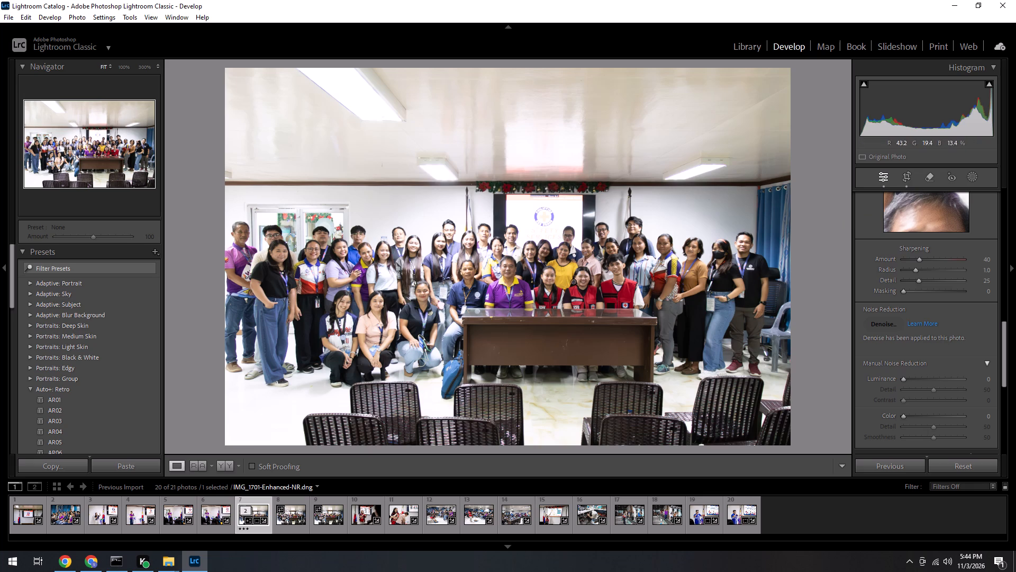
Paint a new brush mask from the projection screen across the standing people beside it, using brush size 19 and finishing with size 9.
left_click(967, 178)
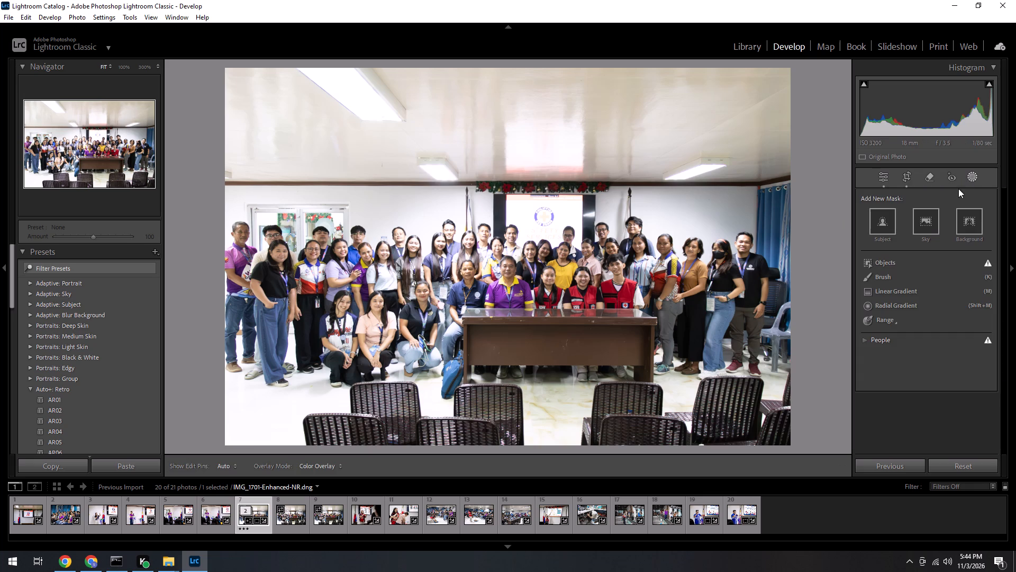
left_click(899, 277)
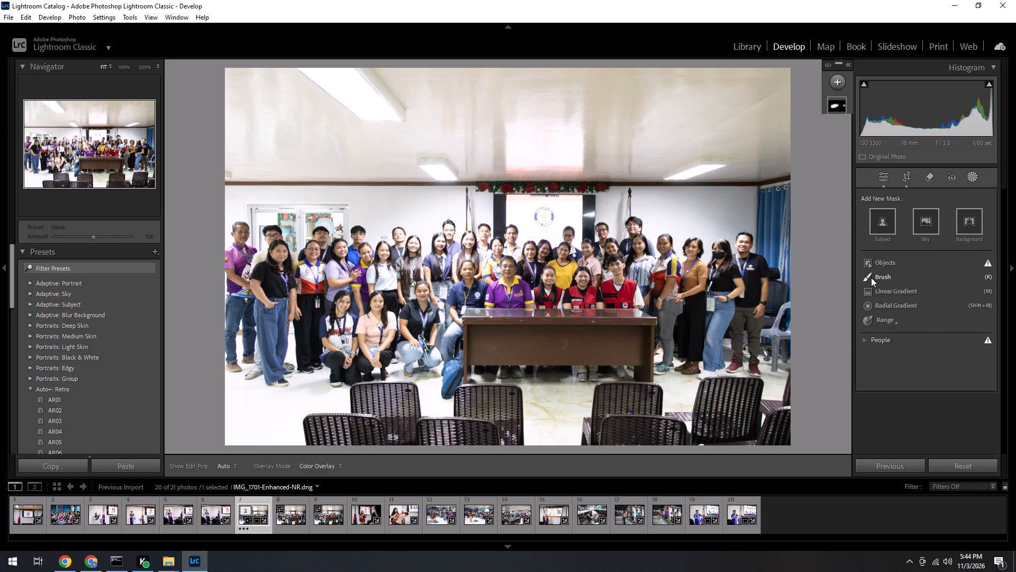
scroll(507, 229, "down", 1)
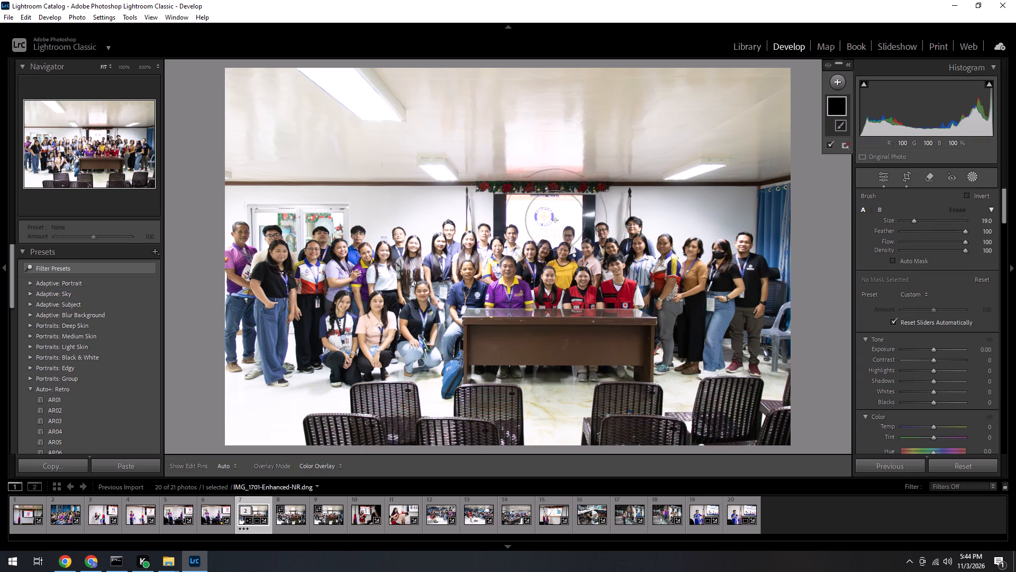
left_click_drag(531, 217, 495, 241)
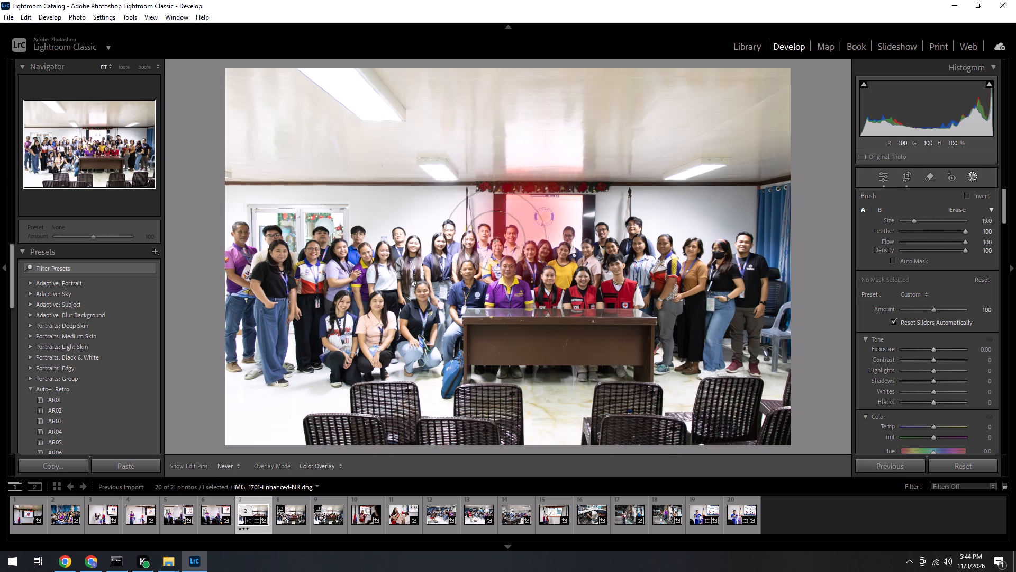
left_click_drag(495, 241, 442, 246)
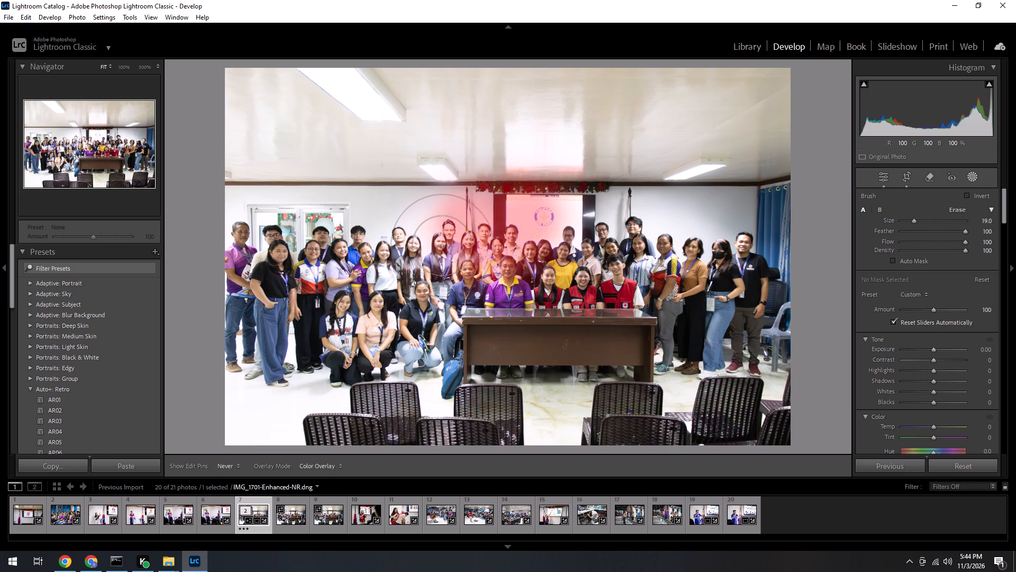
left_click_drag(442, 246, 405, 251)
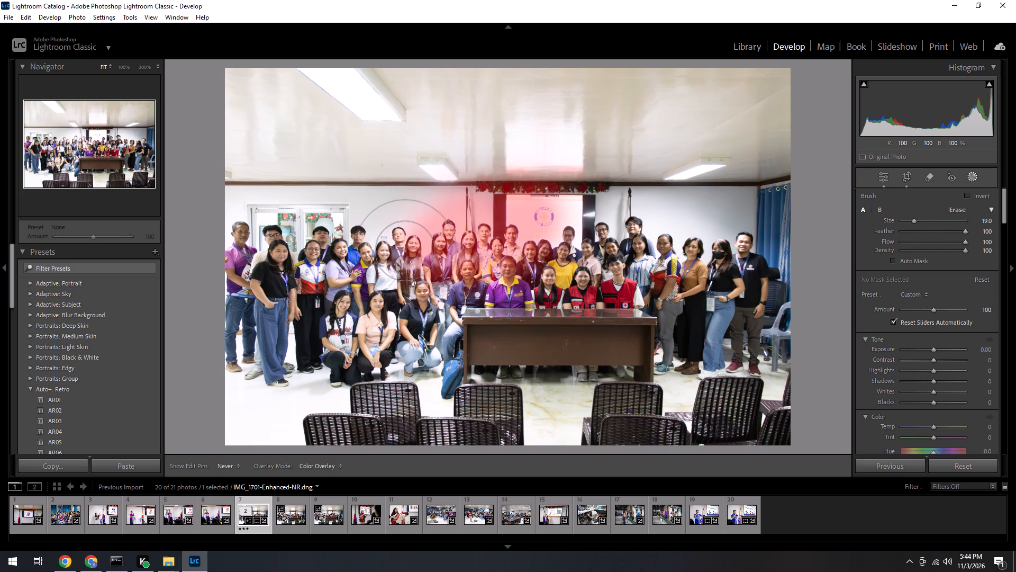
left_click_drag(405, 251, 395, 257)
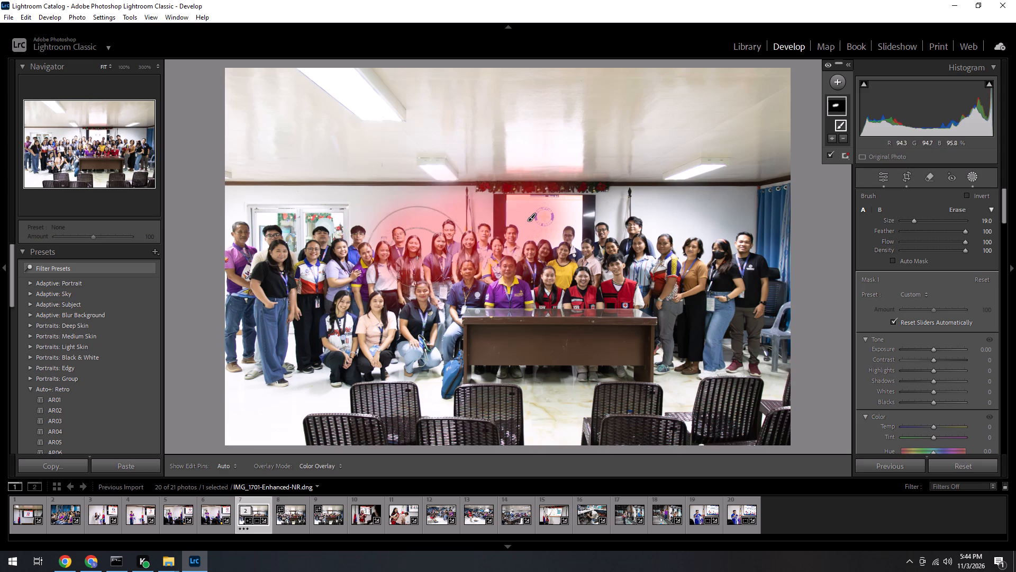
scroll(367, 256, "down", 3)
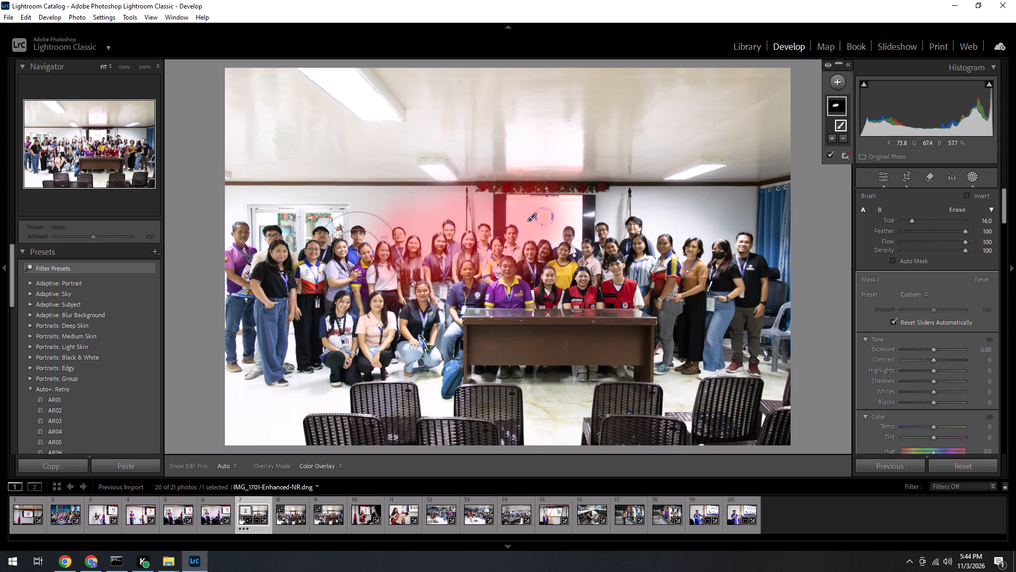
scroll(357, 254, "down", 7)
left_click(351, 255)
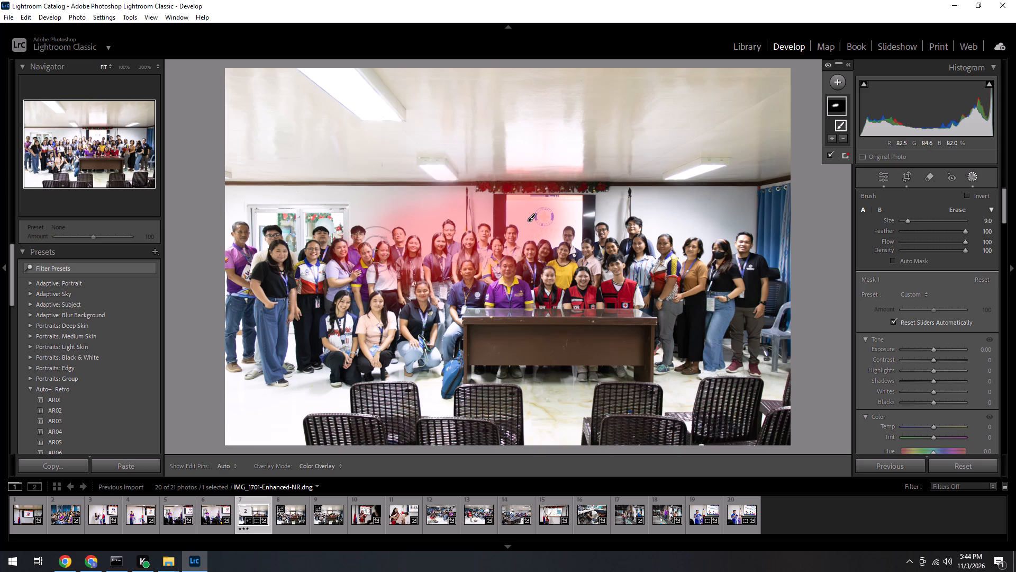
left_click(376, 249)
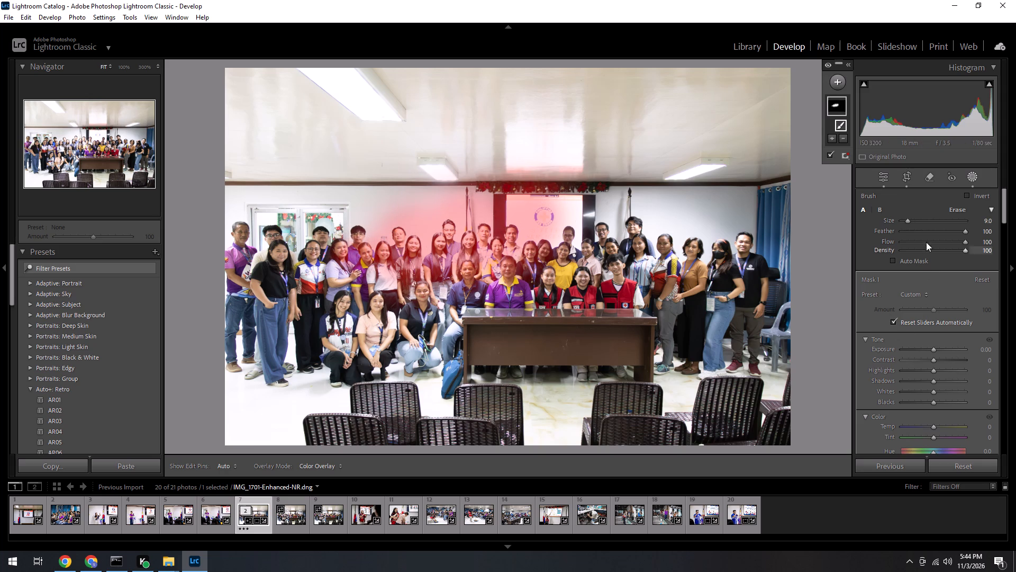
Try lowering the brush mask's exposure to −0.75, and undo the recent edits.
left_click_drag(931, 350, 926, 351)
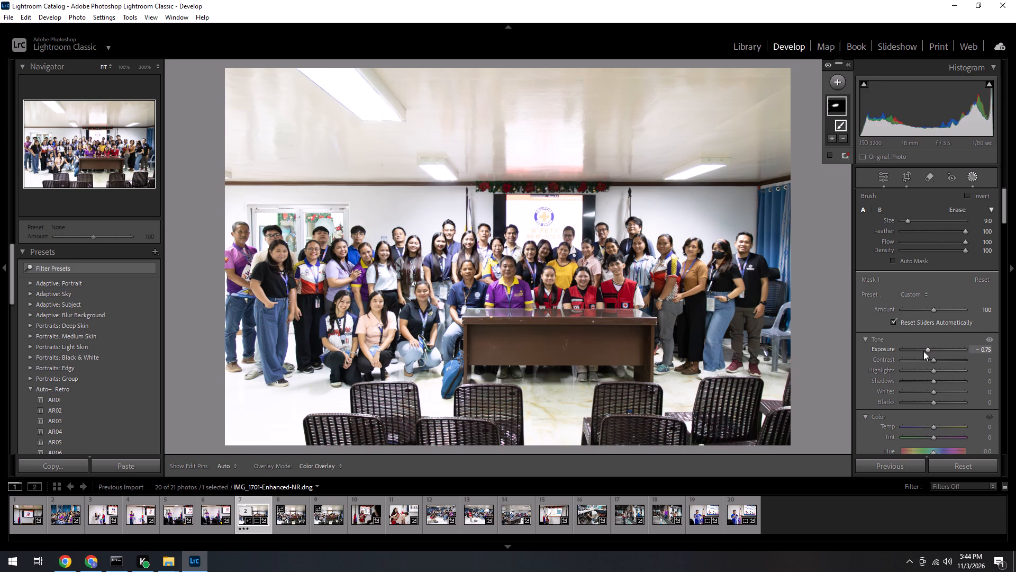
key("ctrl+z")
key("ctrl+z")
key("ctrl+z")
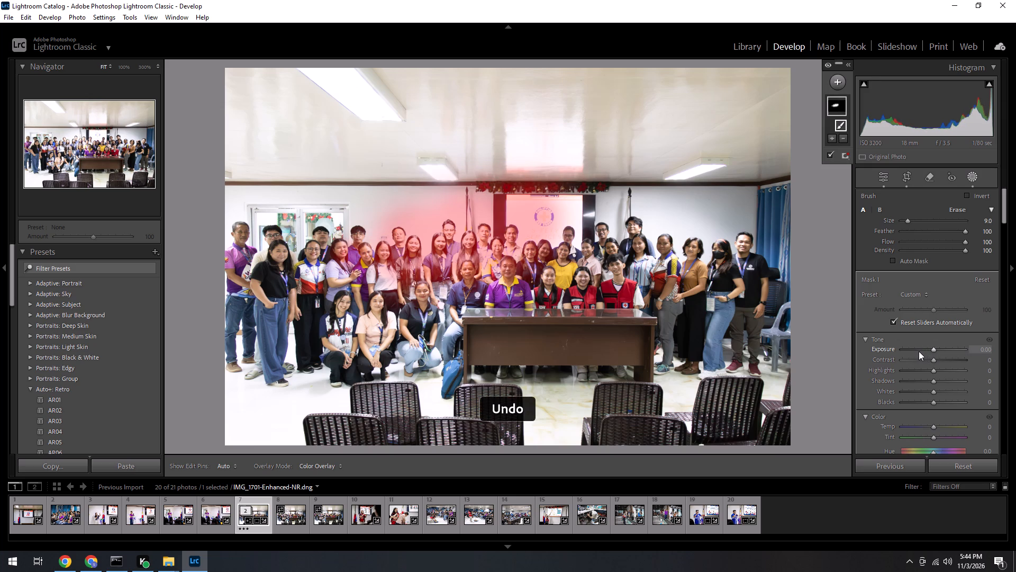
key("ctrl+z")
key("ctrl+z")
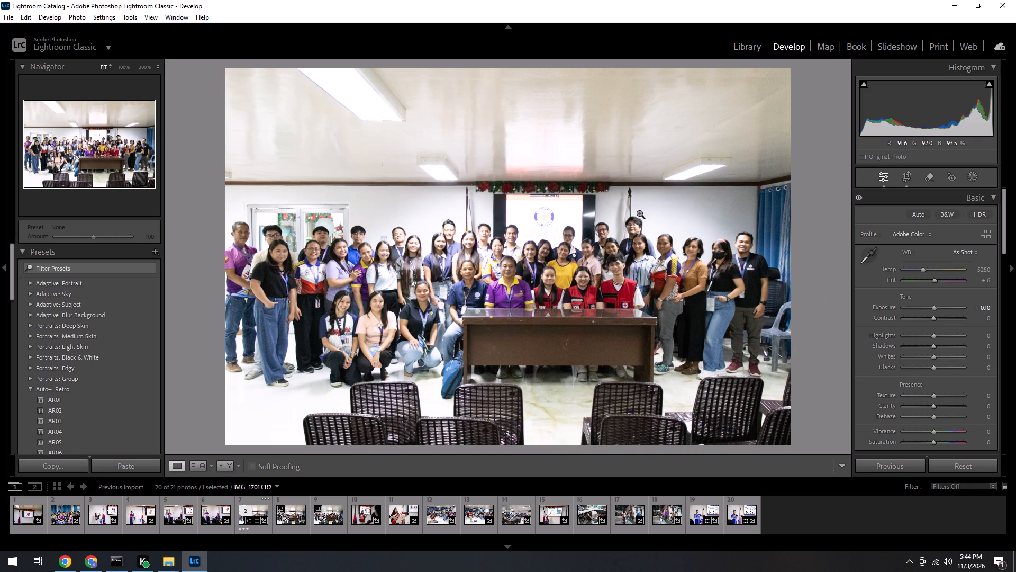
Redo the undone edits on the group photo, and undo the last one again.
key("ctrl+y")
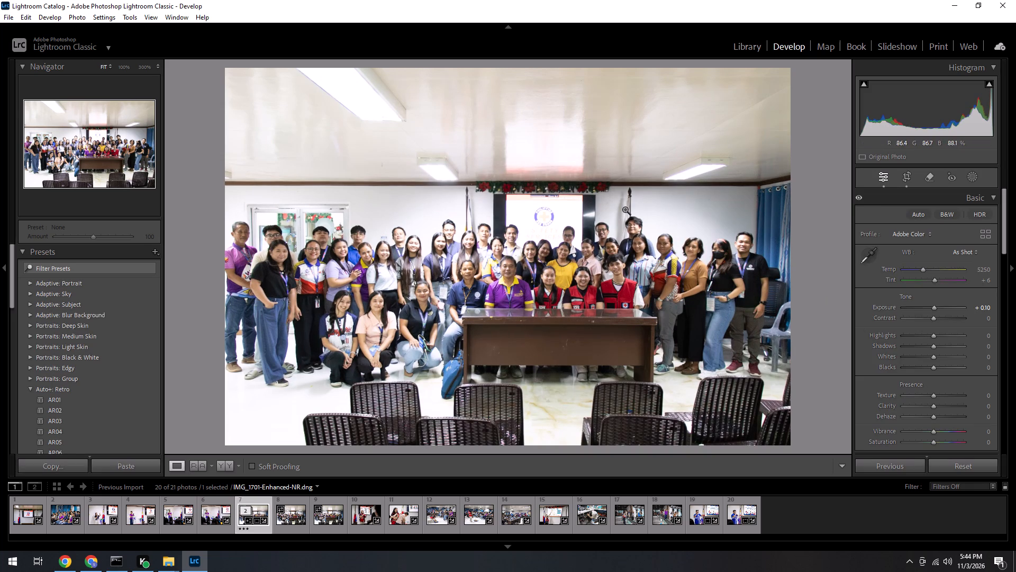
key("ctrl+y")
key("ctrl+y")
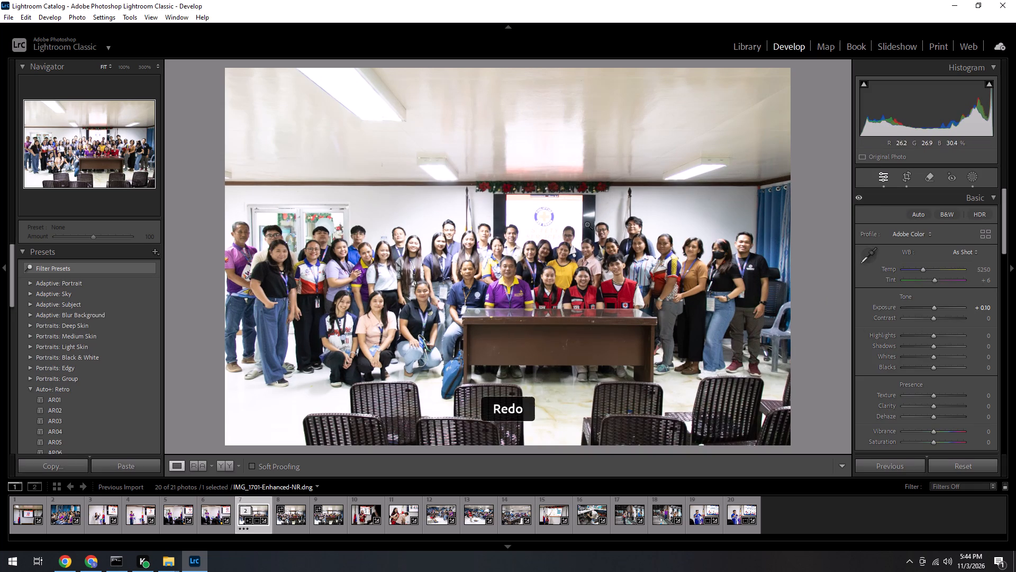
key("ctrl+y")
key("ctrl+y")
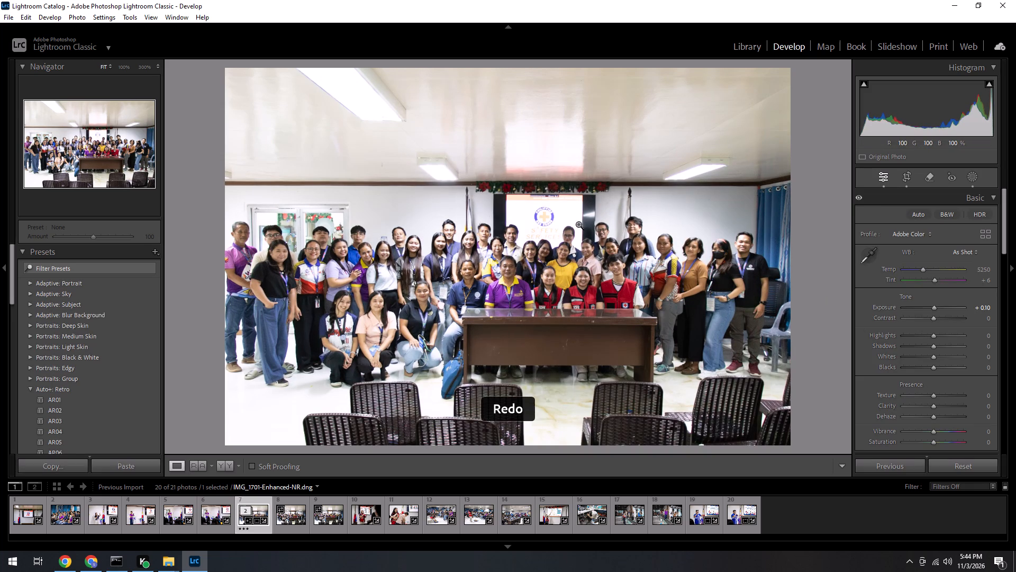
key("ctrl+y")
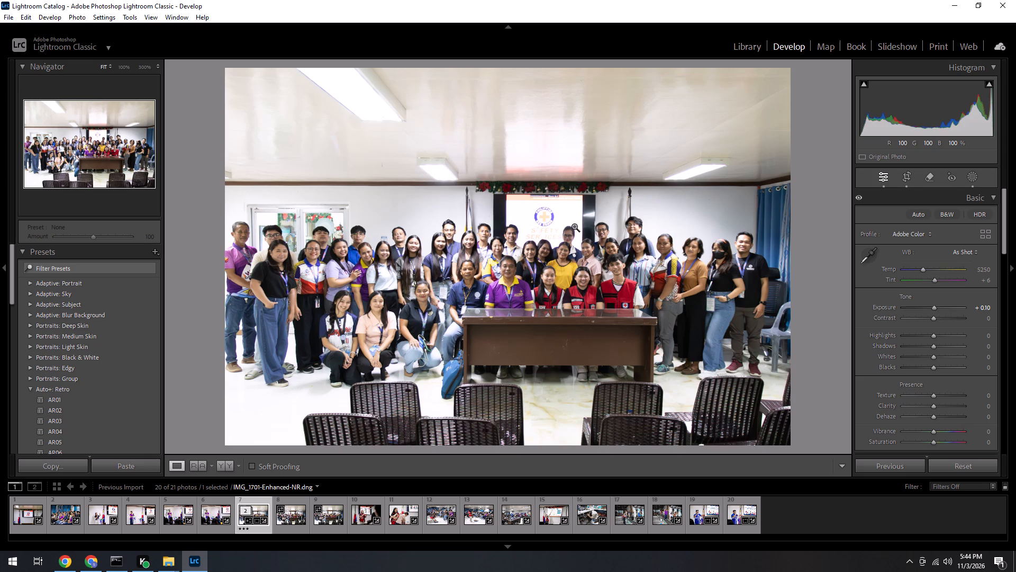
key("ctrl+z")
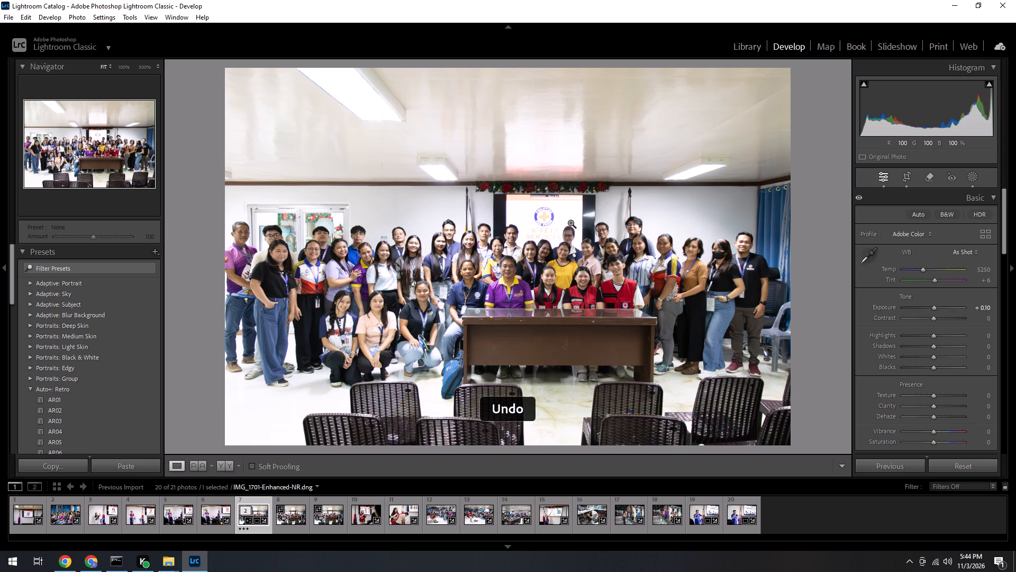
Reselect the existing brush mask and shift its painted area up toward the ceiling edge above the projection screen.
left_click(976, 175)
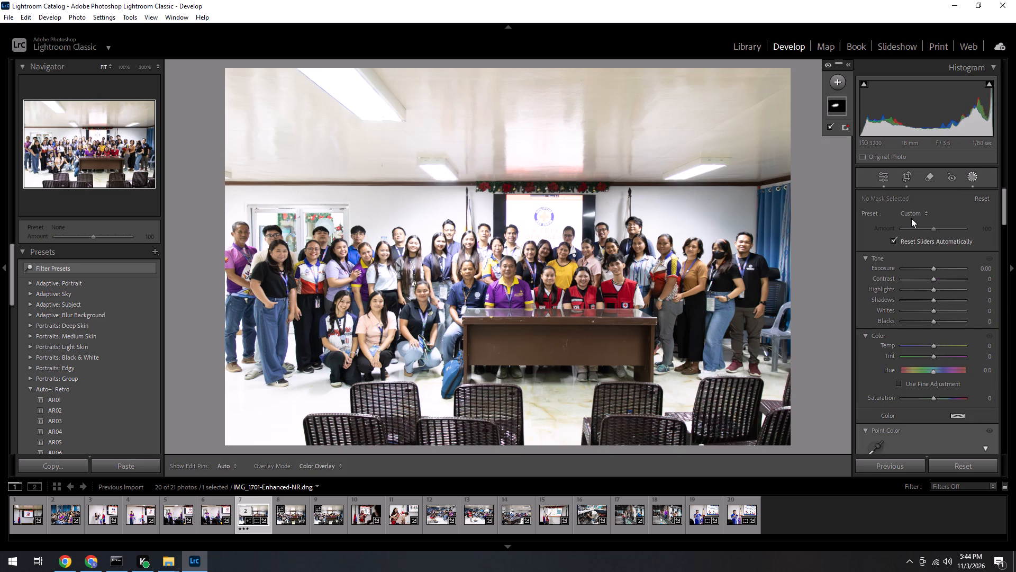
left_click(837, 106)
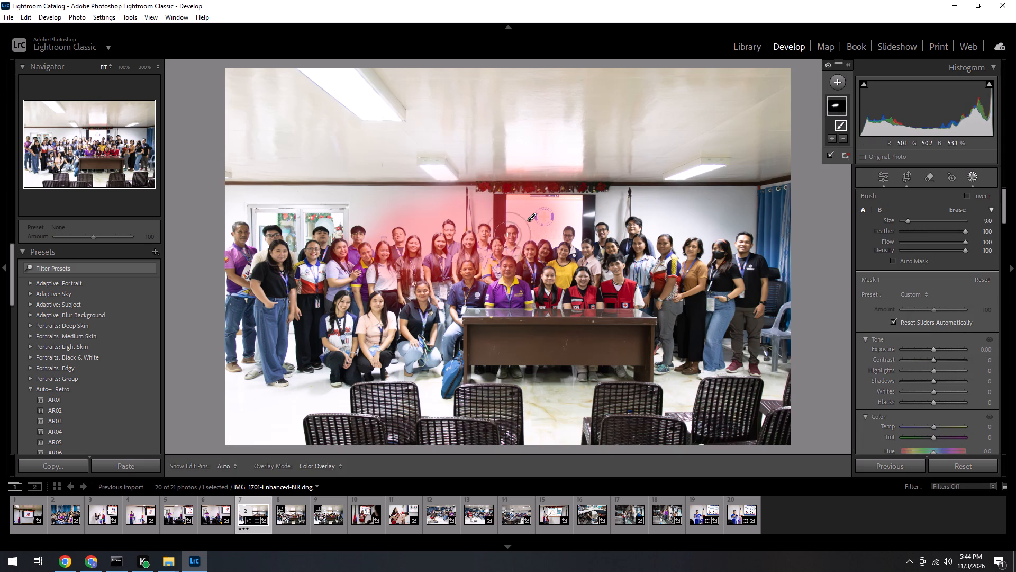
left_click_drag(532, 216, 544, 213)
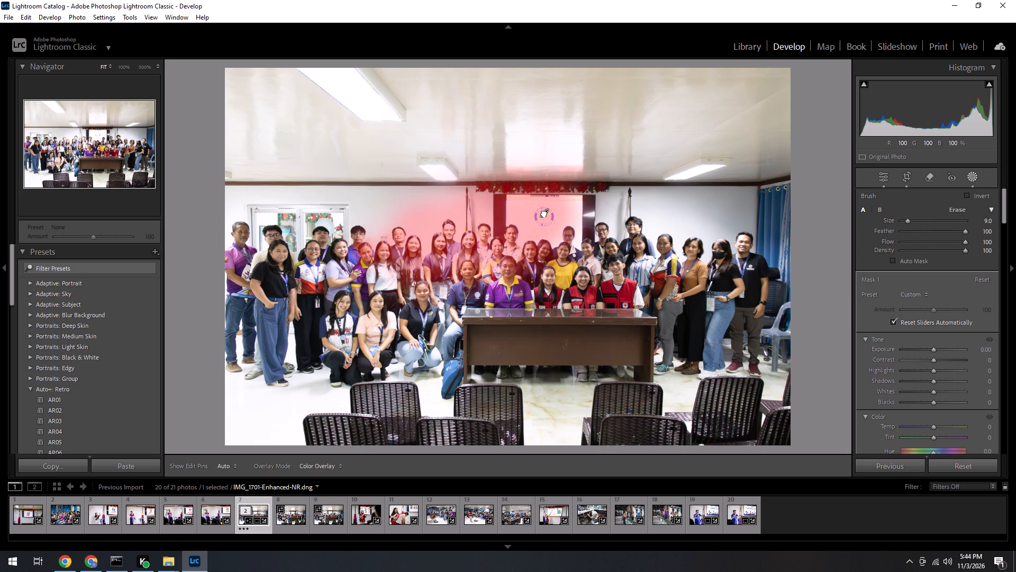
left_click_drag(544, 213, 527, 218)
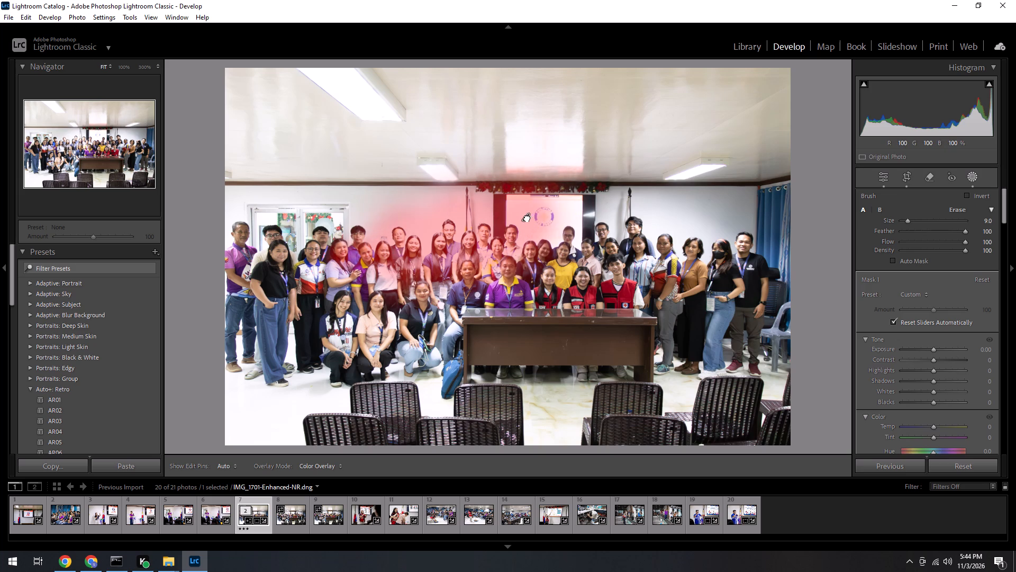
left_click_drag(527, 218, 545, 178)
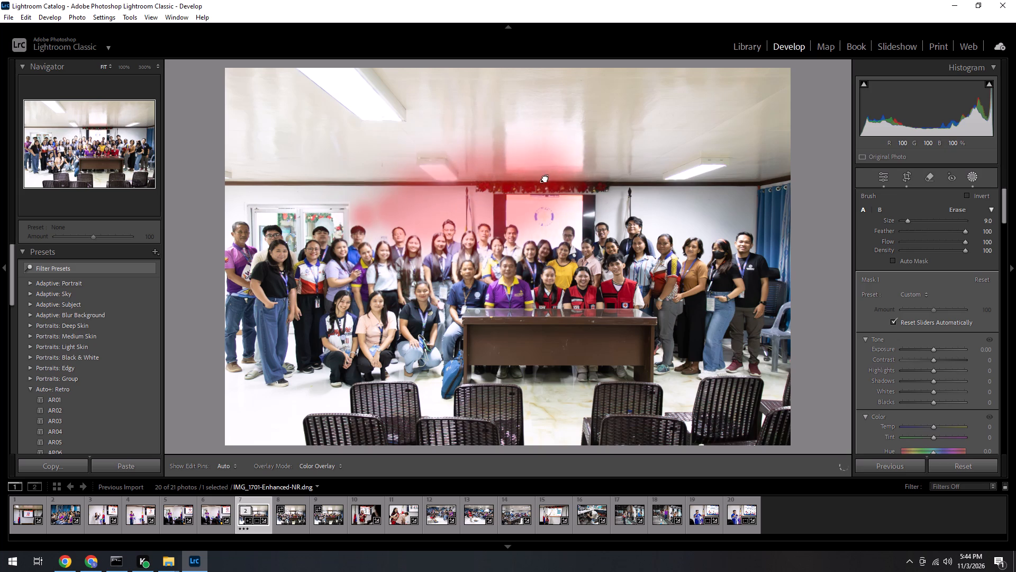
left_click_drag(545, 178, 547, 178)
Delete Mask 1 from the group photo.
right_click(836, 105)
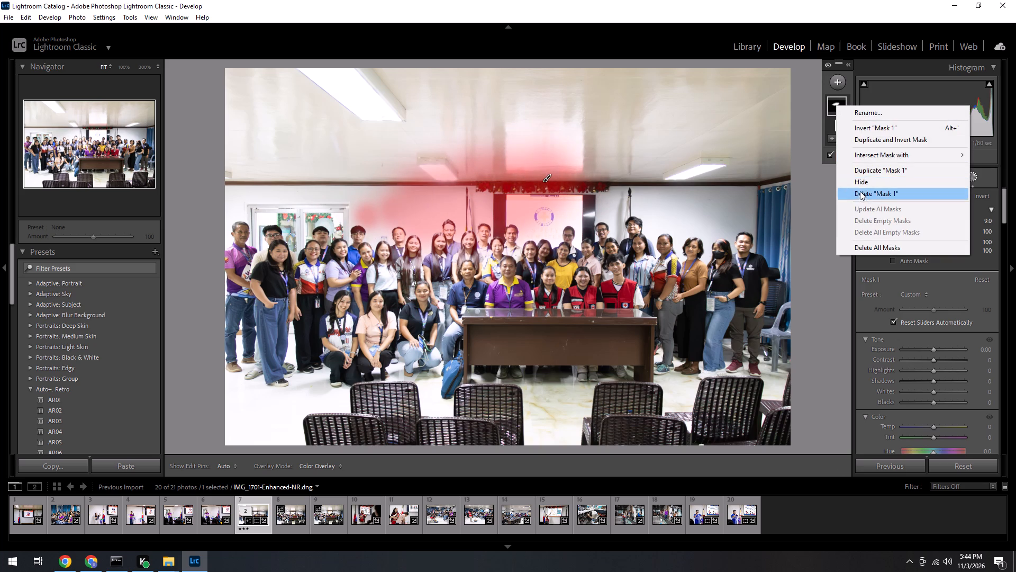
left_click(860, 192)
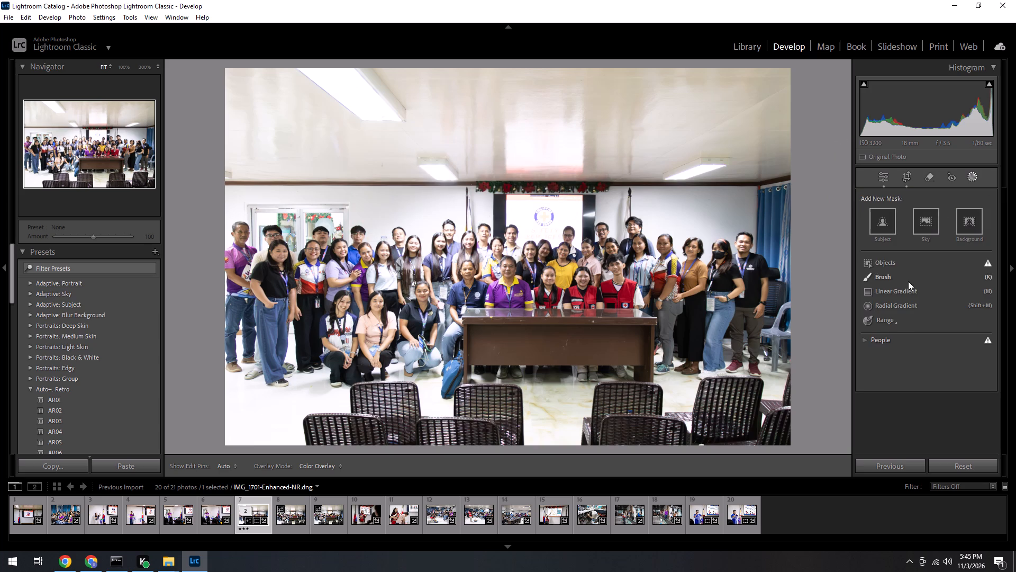
Paint a new size 13 brush mask from the projection screen's lower part across the people standing between it and the glass door.
left_click(894, 280)
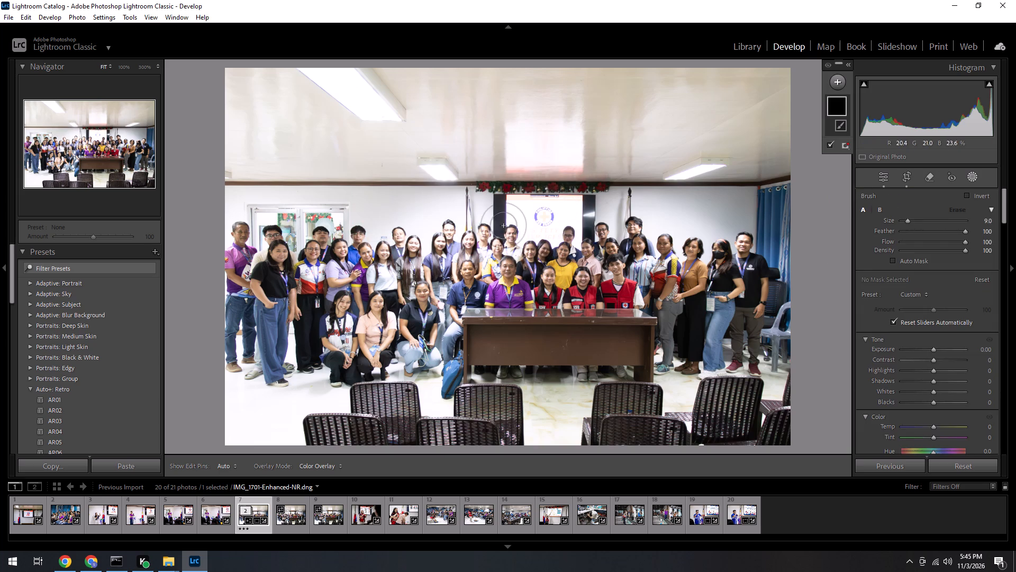
scroll(512, 226, "up", 5)
scroll(518, 223, "down", 1)
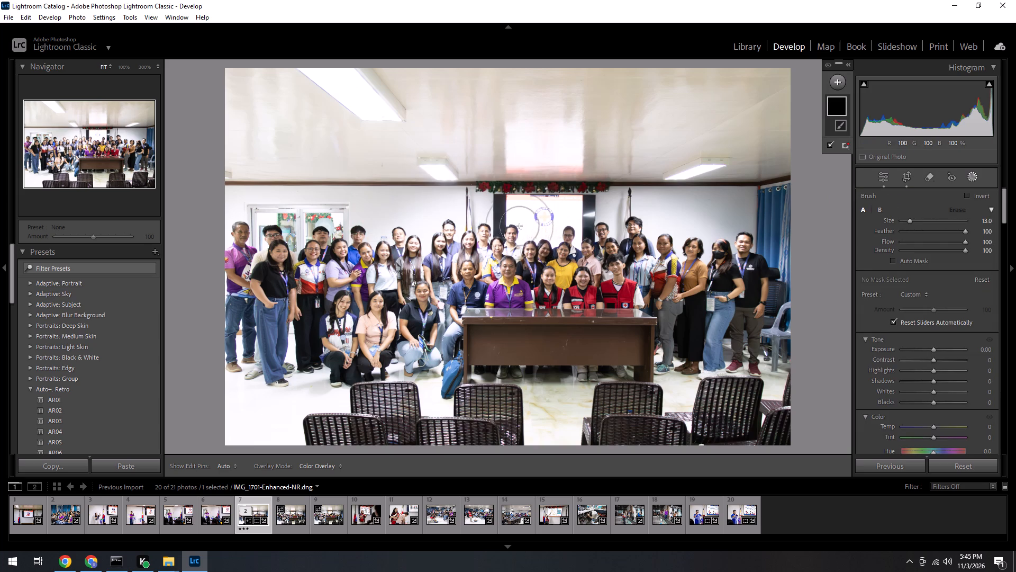
left_click_drag(522, 229, 498, 244)
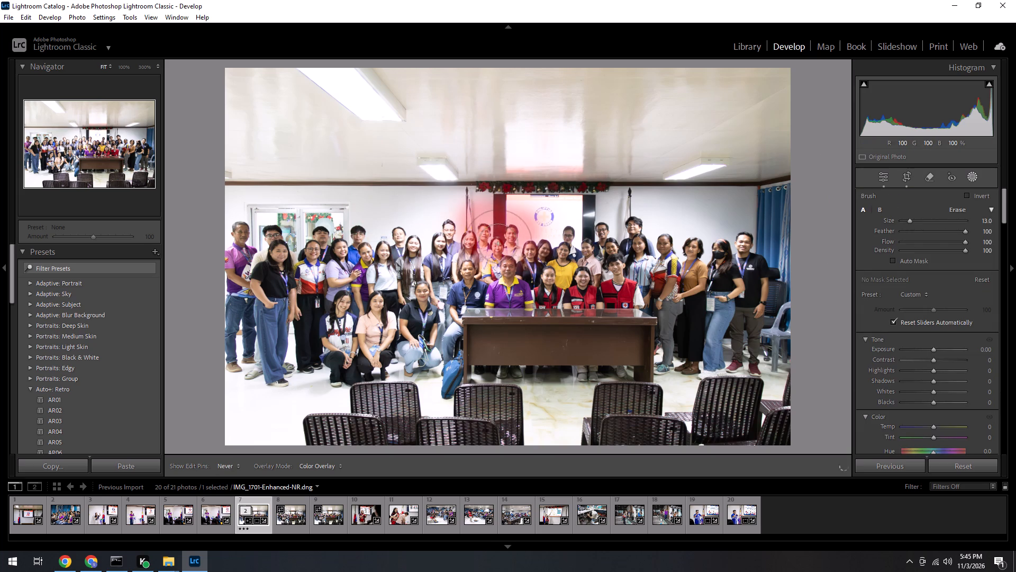
left_click_drag(498, 244, 490, 242)
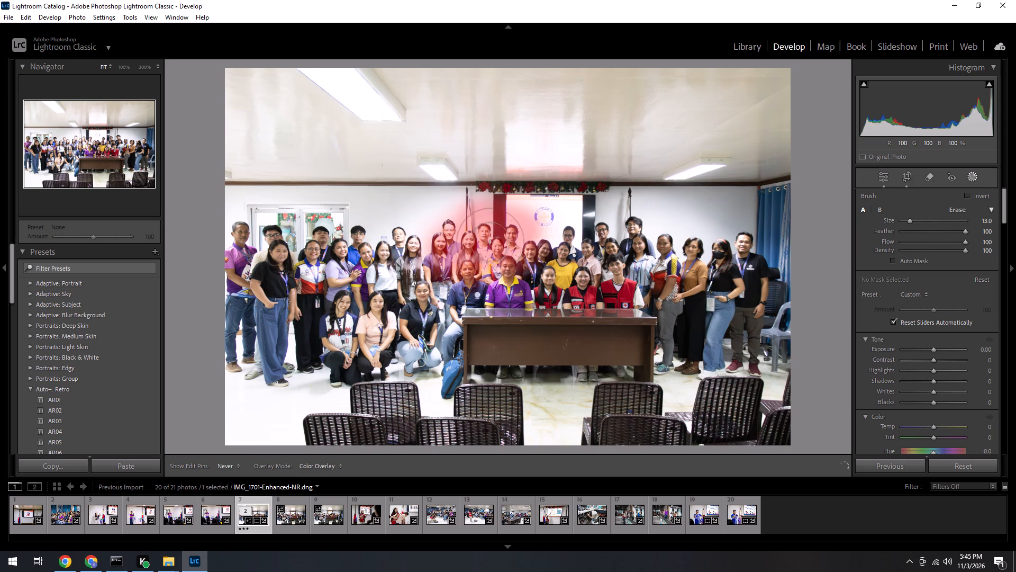
left_click_drag(490, 242, 429, 245)
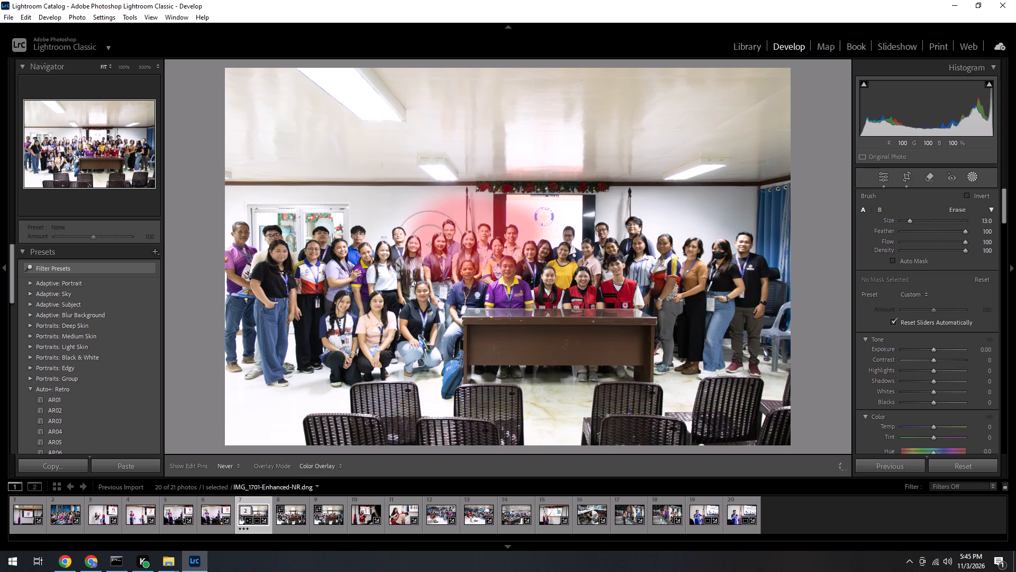
left_click_drag(429, 245, 400, 245)
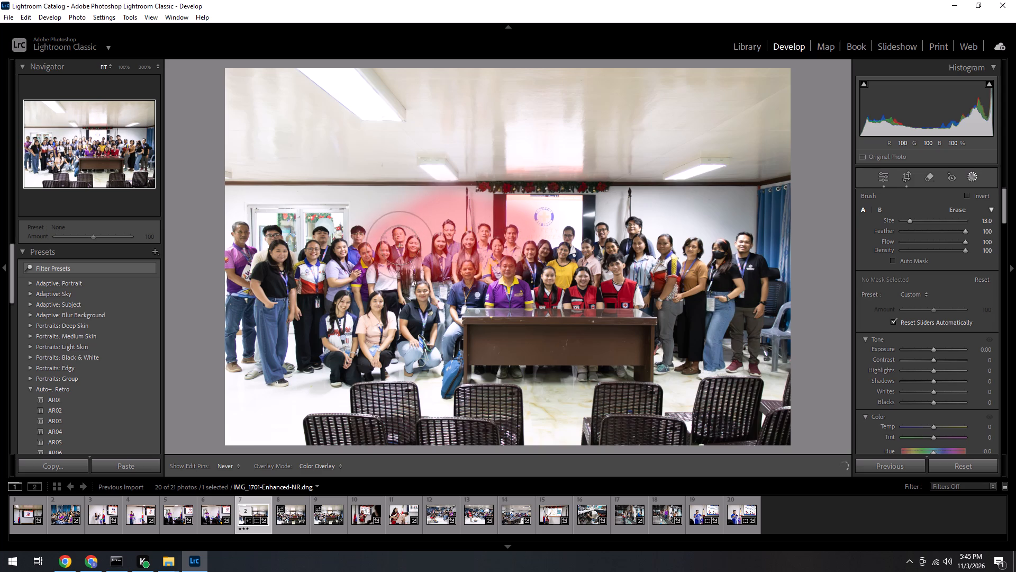
left_click_drag(400, 245, 437, 257)
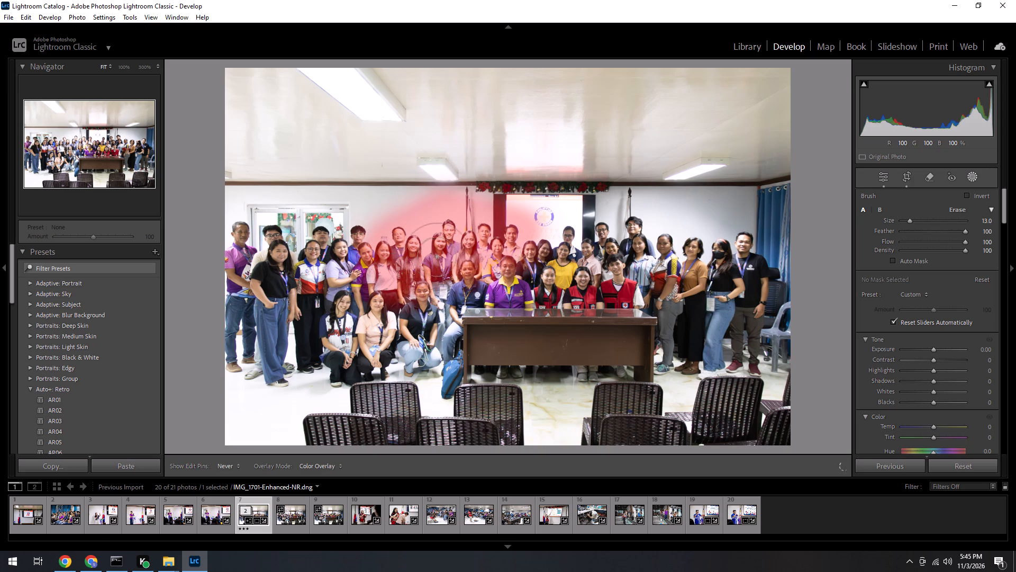
left_click_drag(437, 257, 448, 256)
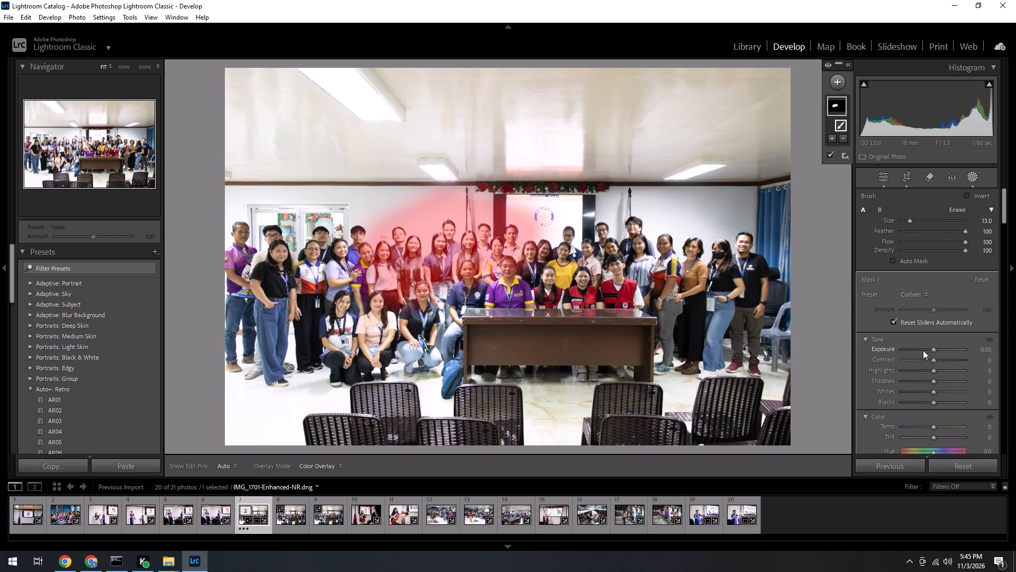
Set the brush mask's highlights to −100.
left_click_drag(918, 372, 826, 377)
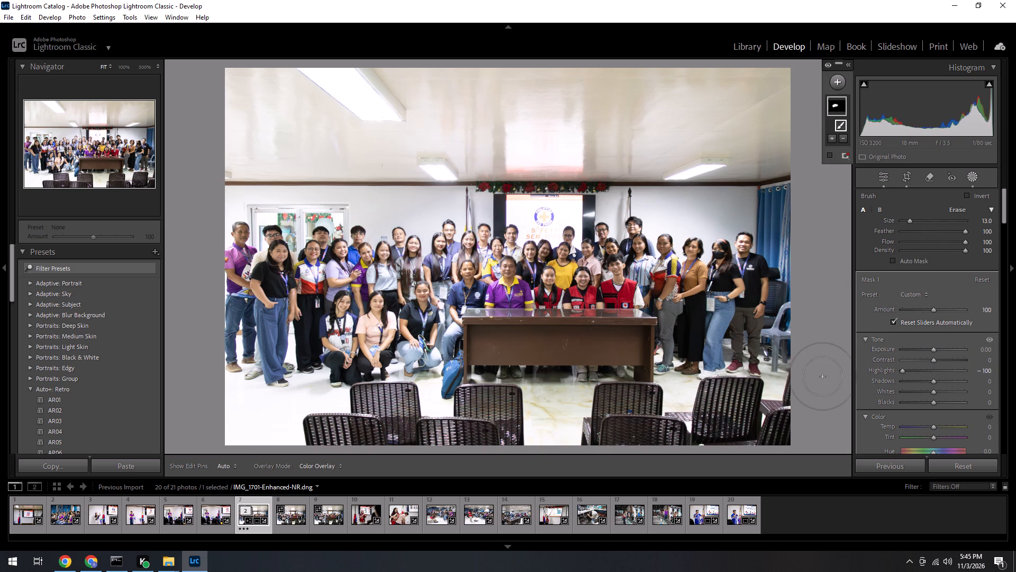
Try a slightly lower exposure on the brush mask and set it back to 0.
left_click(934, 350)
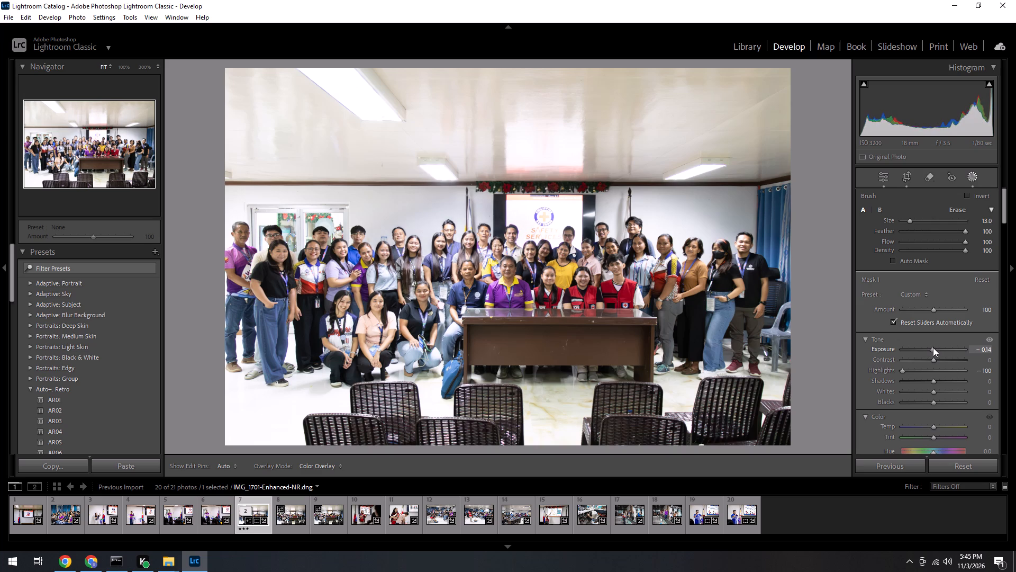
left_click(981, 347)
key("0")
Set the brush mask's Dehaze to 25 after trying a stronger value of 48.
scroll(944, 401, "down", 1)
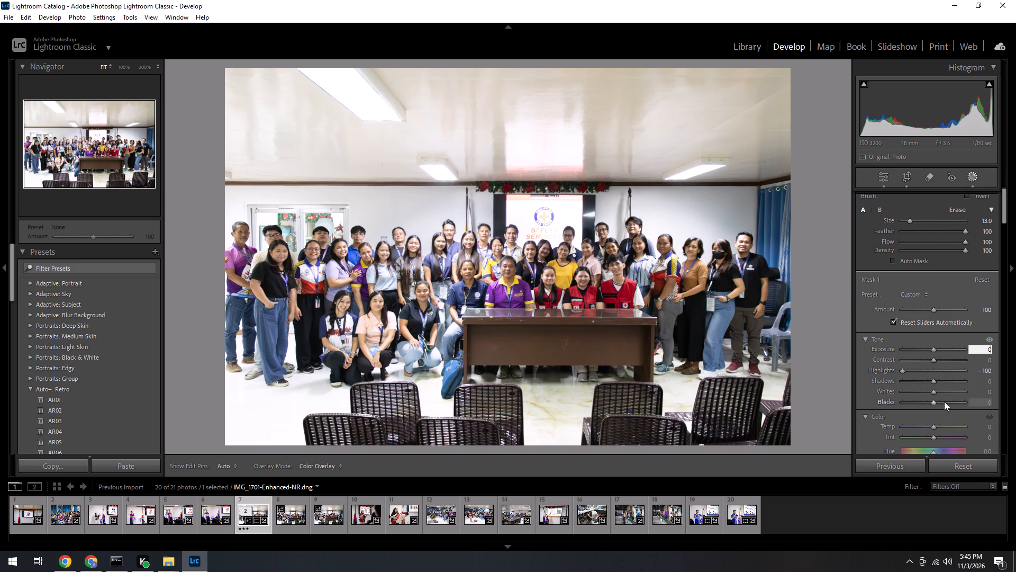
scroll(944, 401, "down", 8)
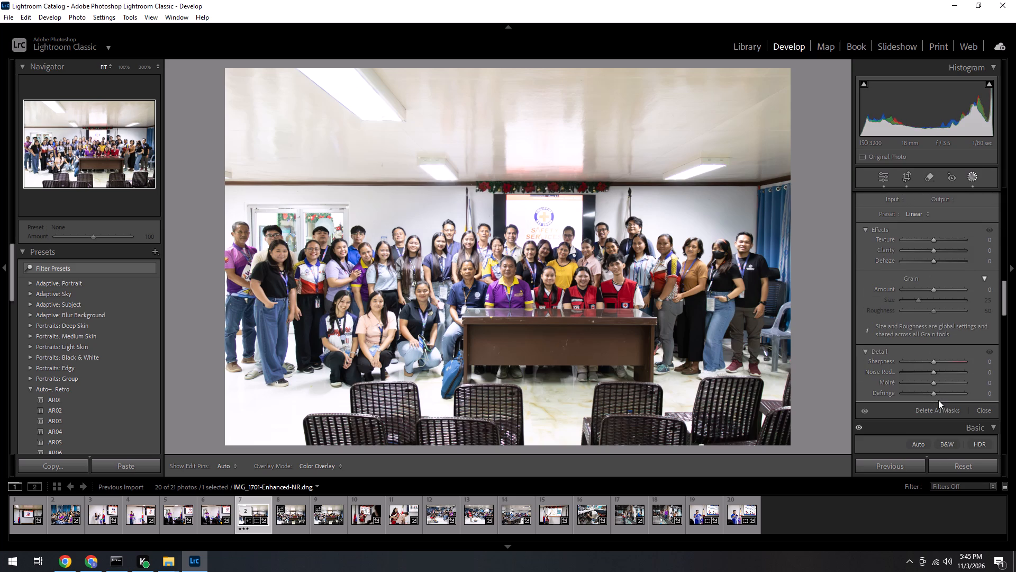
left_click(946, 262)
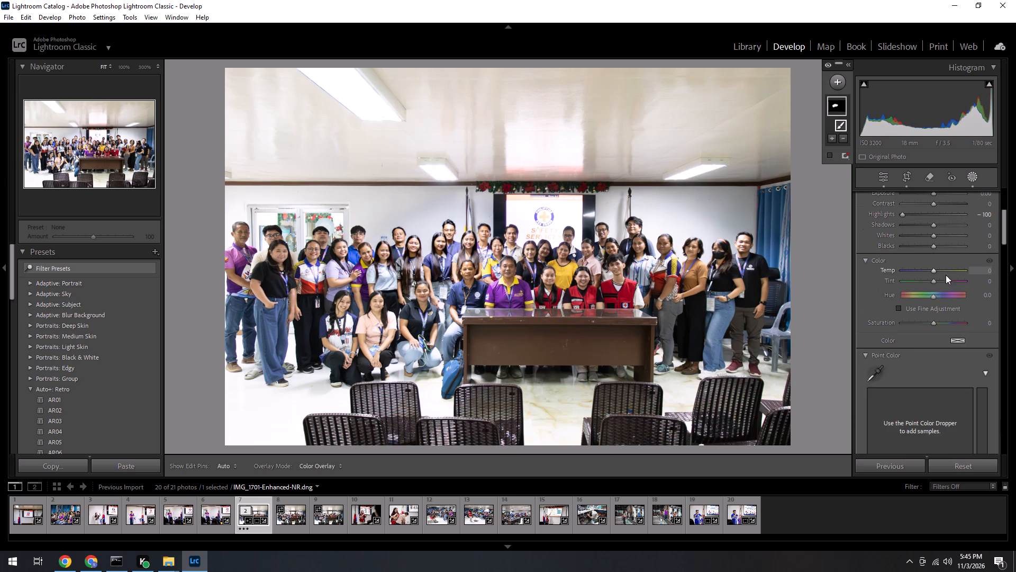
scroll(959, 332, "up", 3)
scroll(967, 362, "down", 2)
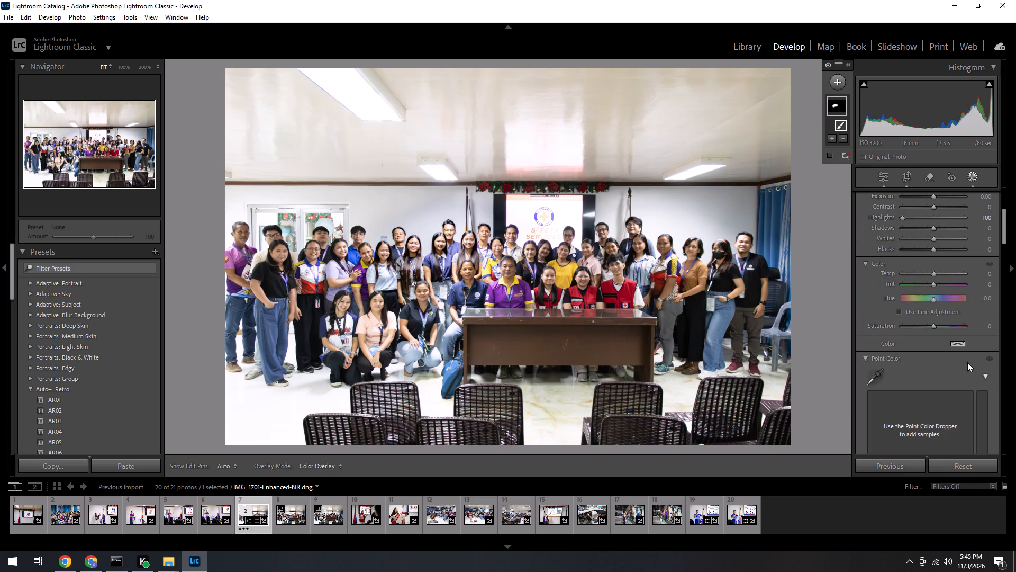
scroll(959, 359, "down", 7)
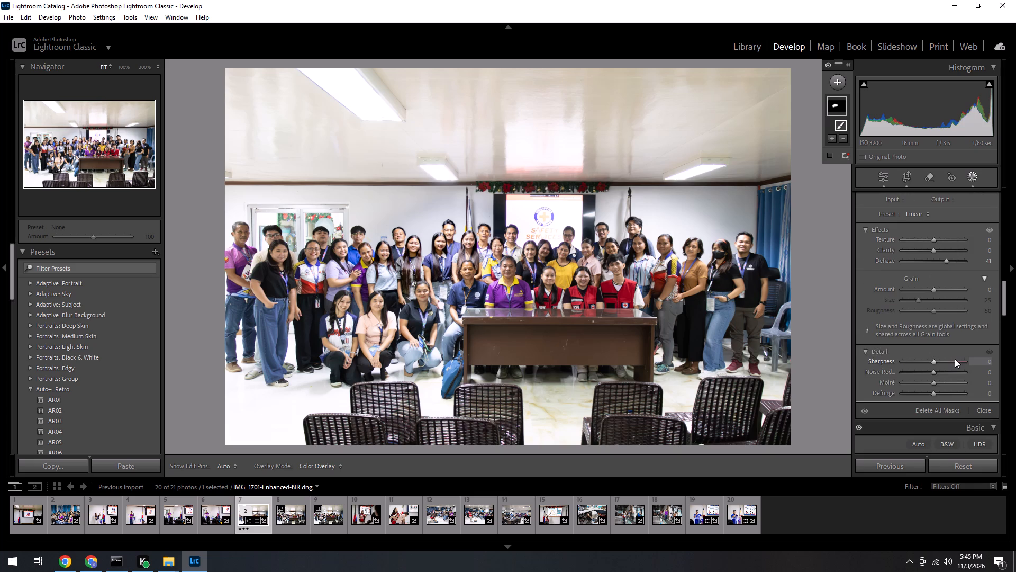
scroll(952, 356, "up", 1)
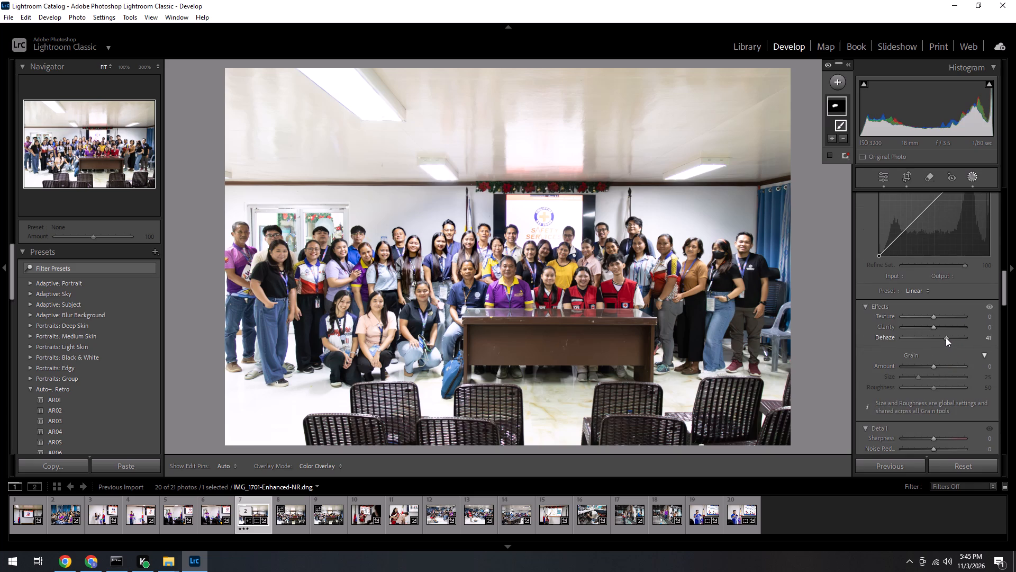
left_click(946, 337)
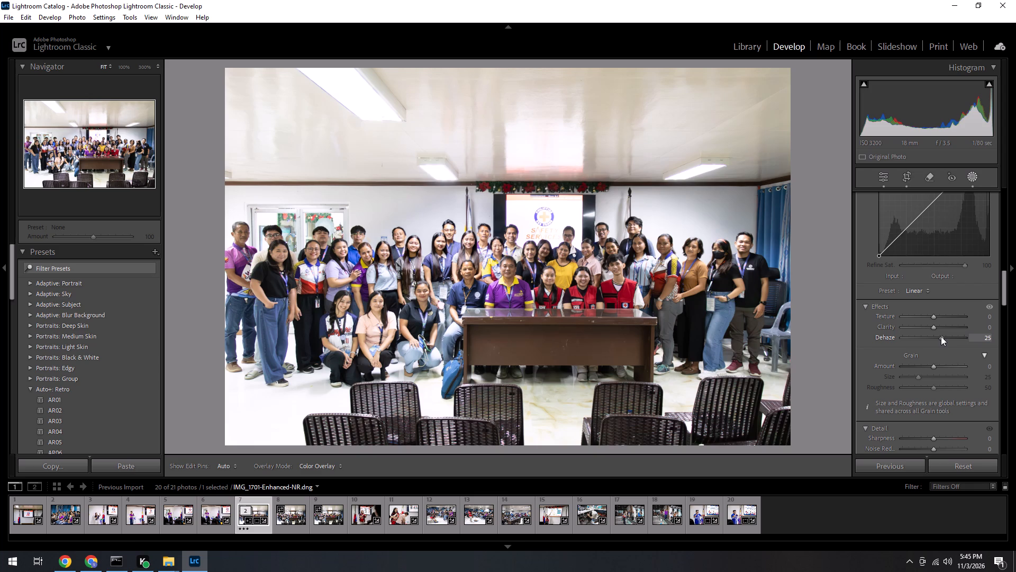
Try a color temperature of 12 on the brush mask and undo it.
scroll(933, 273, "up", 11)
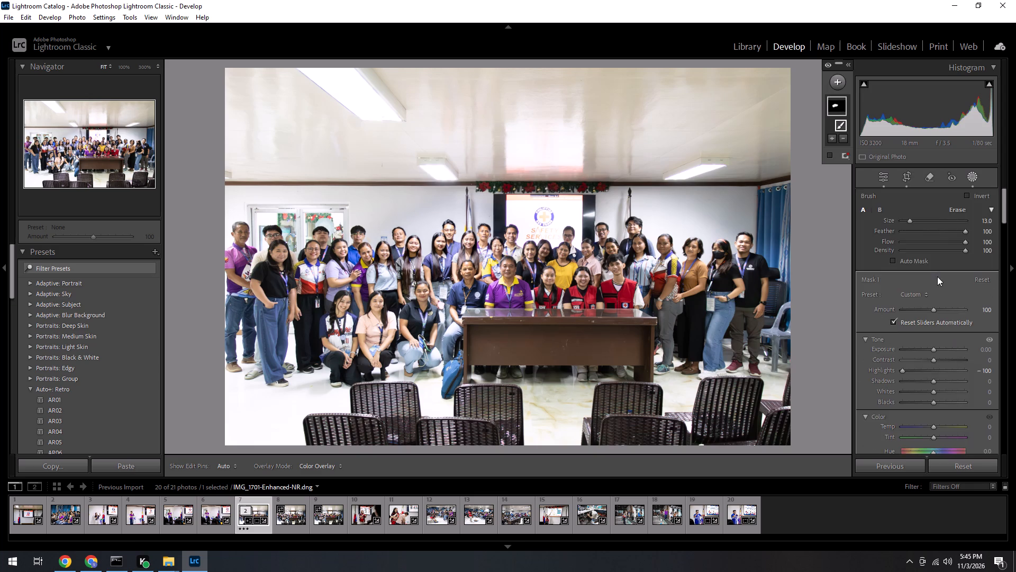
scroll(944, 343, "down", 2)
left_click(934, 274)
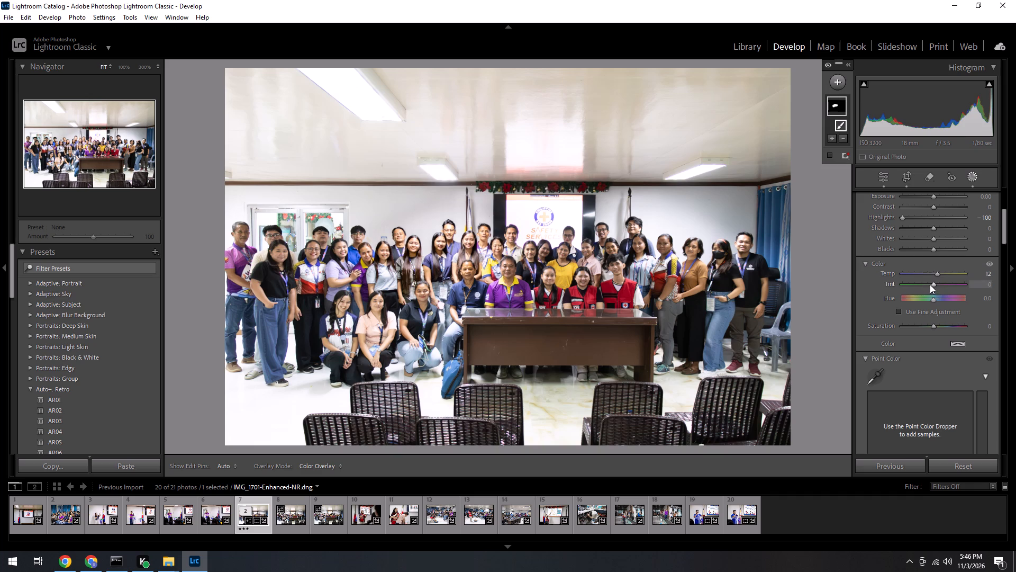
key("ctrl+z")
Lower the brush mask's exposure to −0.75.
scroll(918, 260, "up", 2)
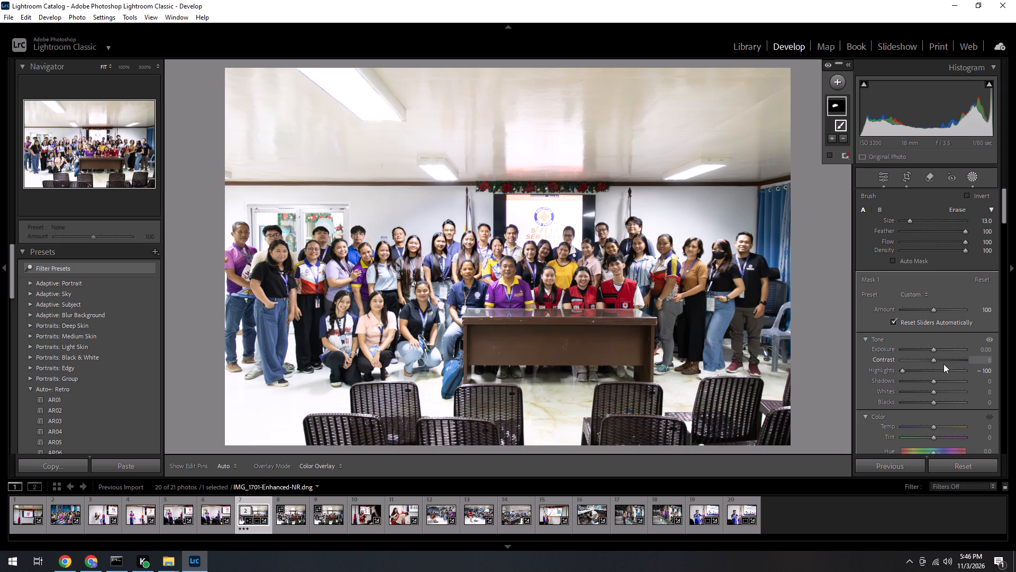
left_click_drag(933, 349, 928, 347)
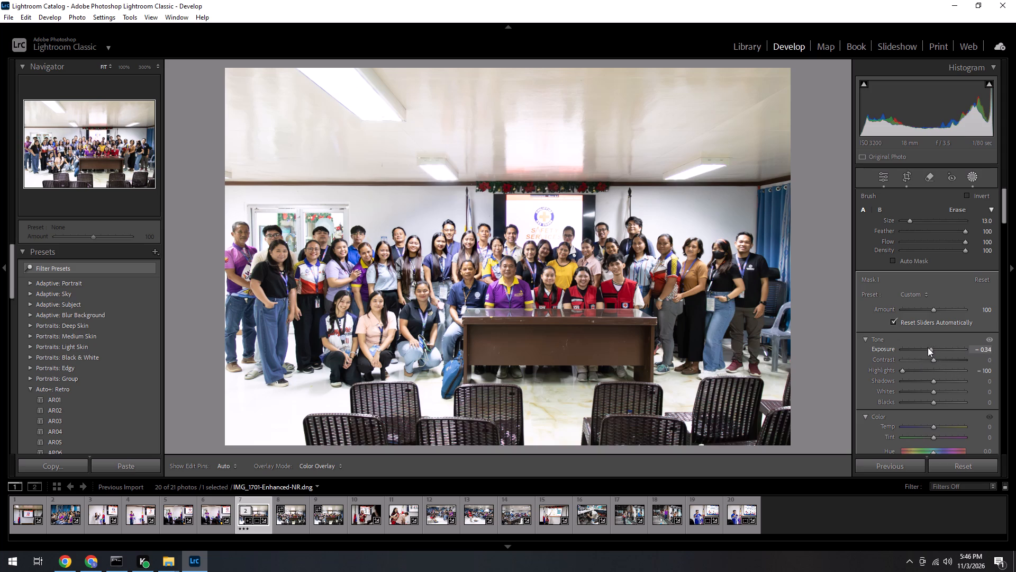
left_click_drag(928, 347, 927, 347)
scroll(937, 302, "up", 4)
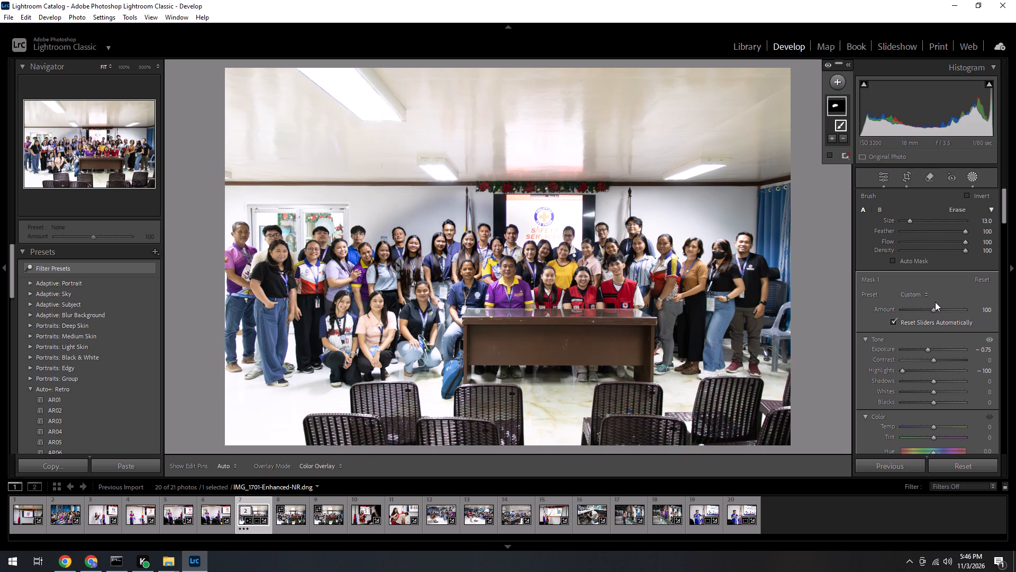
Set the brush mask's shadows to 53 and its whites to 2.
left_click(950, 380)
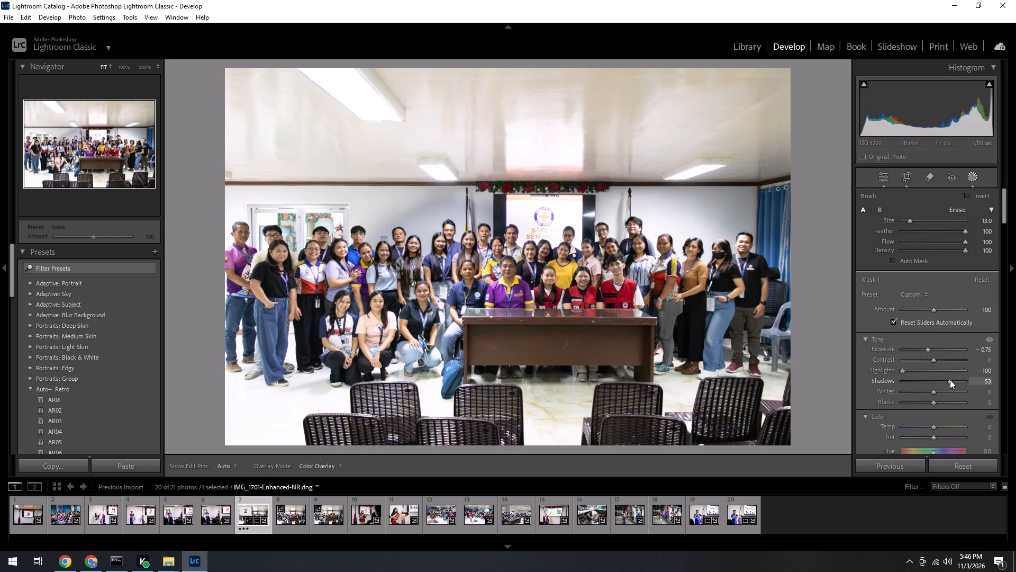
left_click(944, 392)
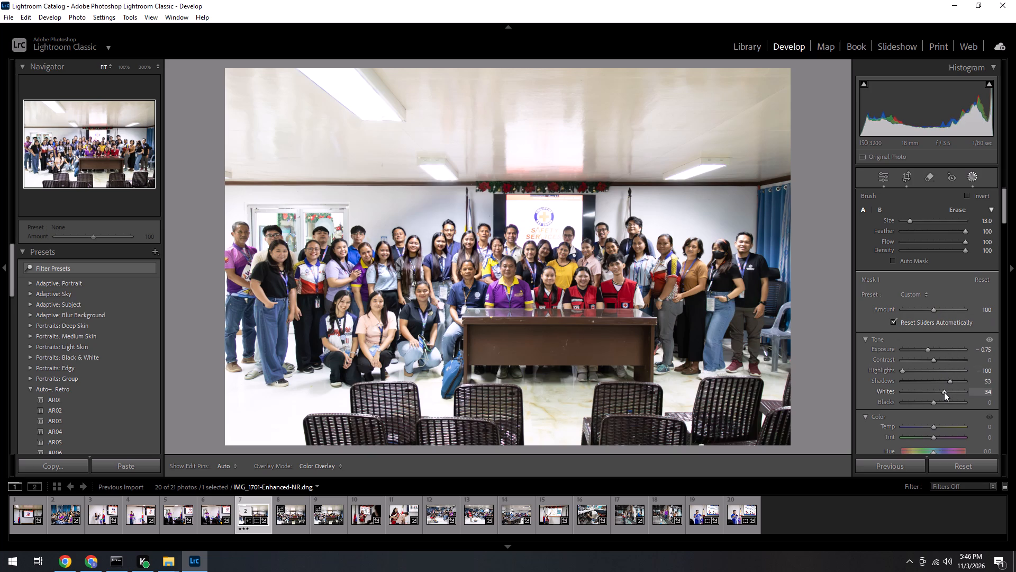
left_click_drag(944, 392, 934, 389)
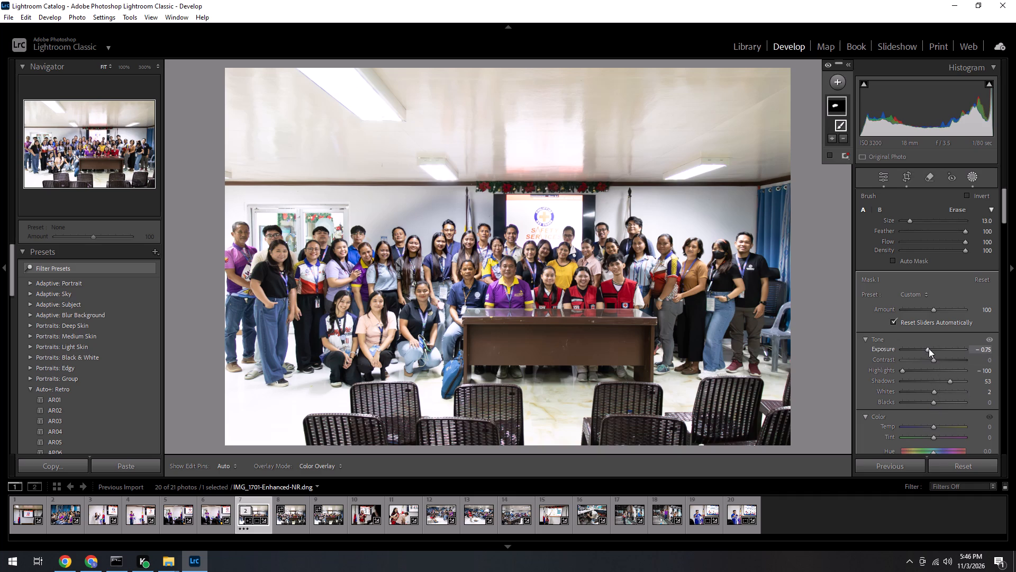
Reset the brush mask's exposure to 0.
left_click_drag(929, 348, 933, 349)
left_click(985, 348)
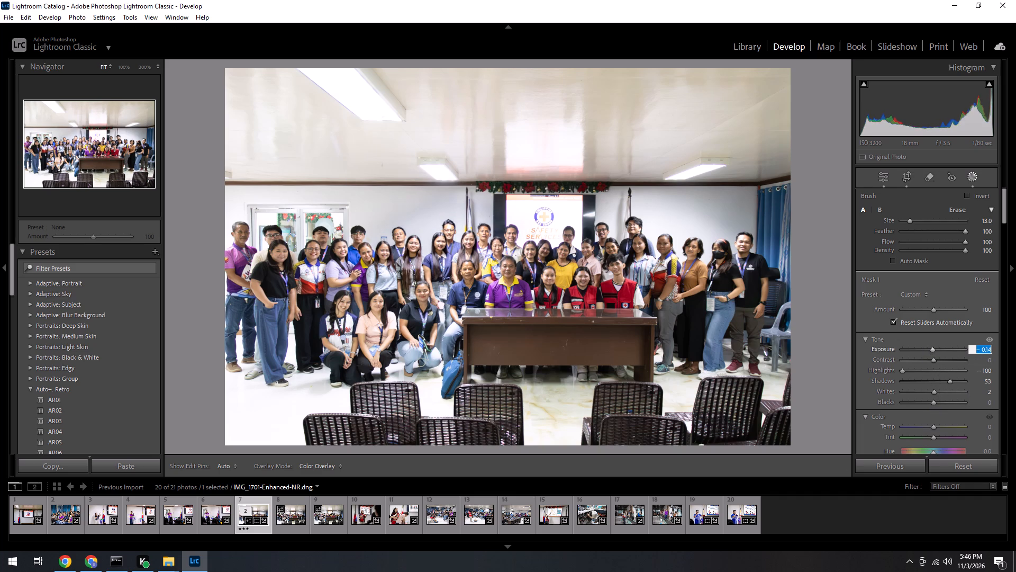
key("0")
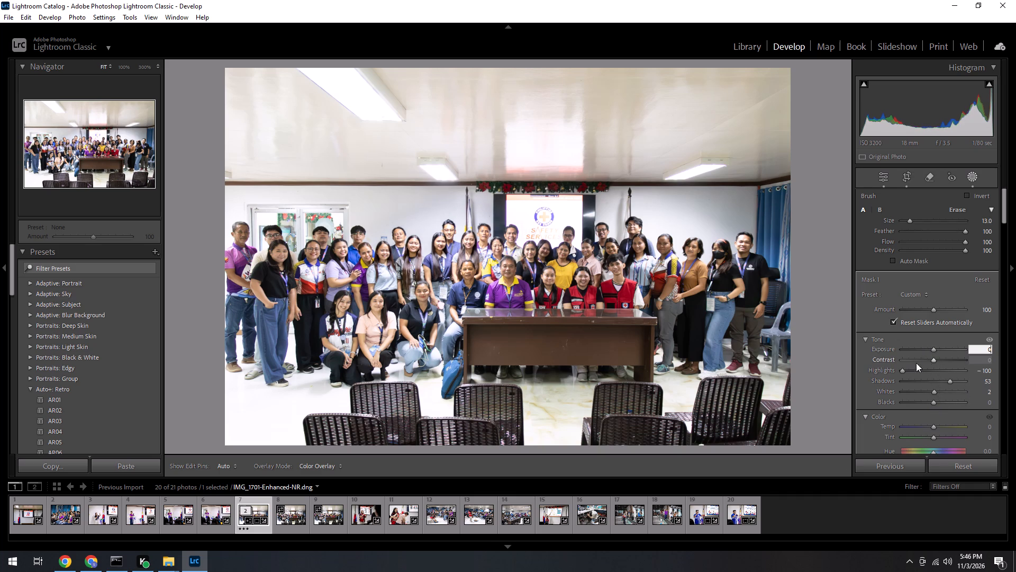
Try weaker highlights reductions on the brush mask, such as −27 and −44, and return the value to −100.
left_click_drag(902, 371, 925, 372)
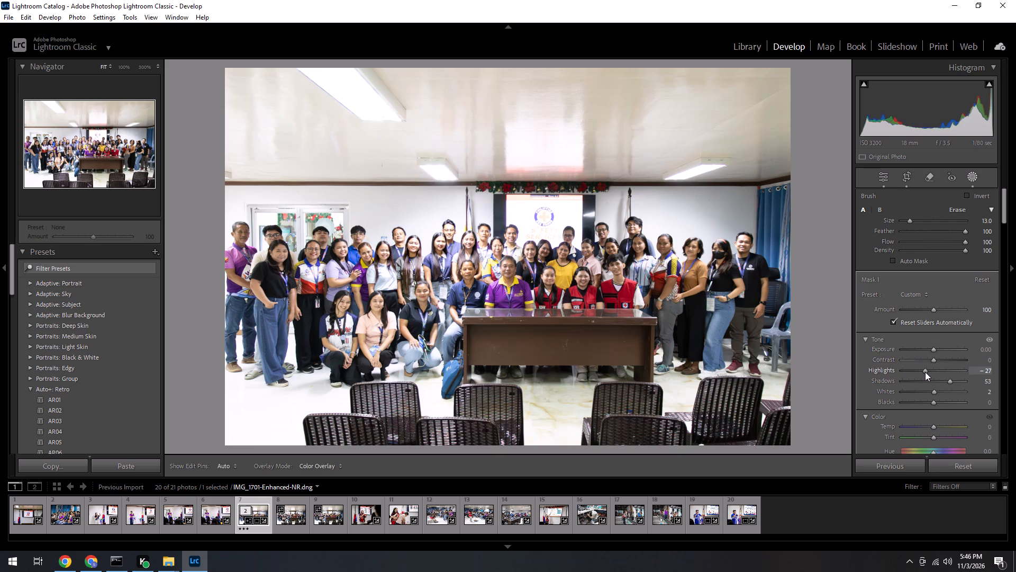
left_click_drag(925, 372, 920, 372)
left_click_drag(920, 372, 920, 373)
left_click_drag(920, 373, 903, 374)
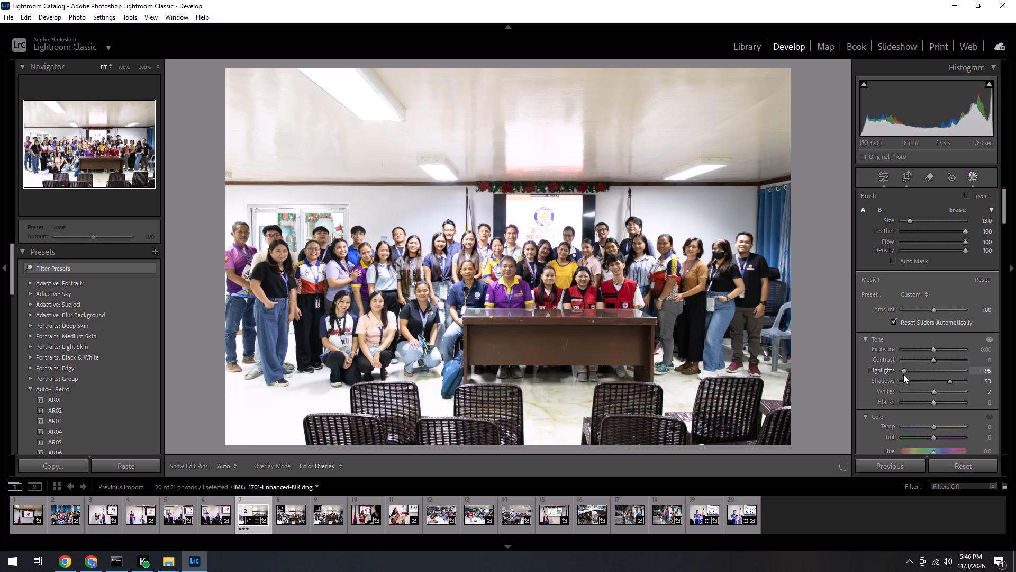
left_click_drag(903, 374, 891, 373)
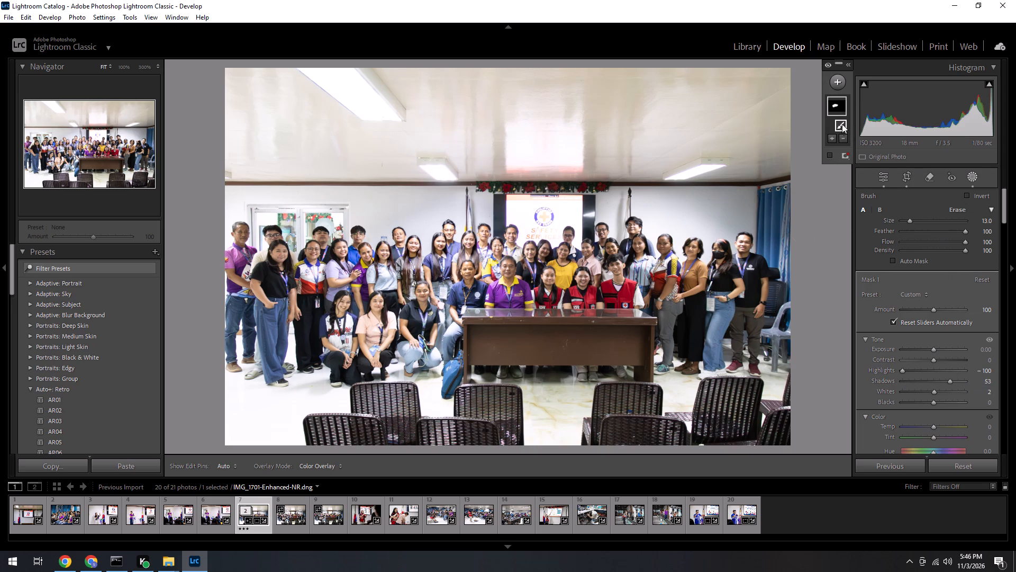
Delete Mask 1 from the group photo.
right_click(832, 108)
left_click(874, 201)
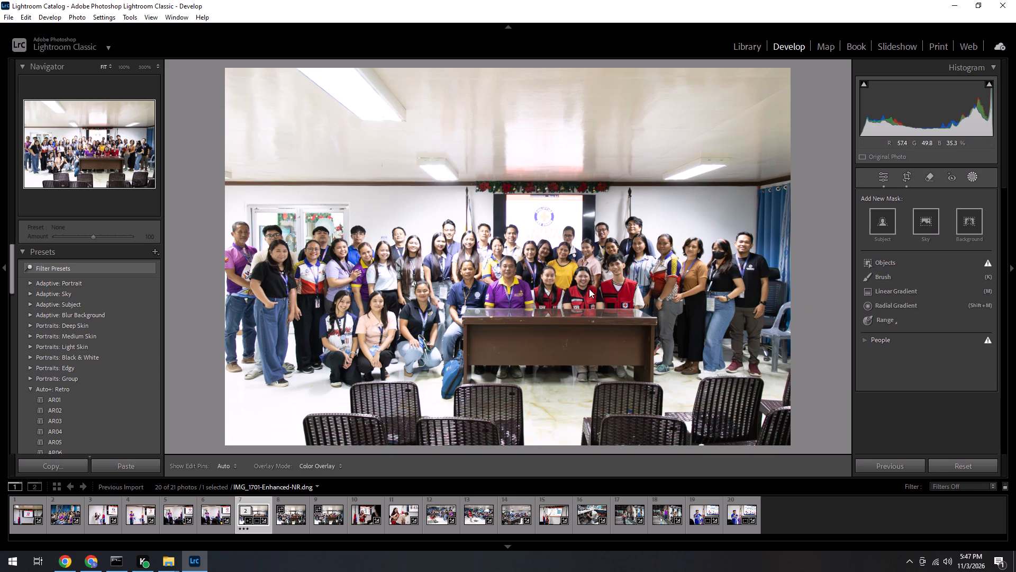
Paint a new size 13 brush mask over the man in front of the projection screen's edge and across his shoulder toward the neighboring woman.
scroll(516, 246, "up", 13, "ctrl")
scroll(507, 247, "down", 11, "ctrl")
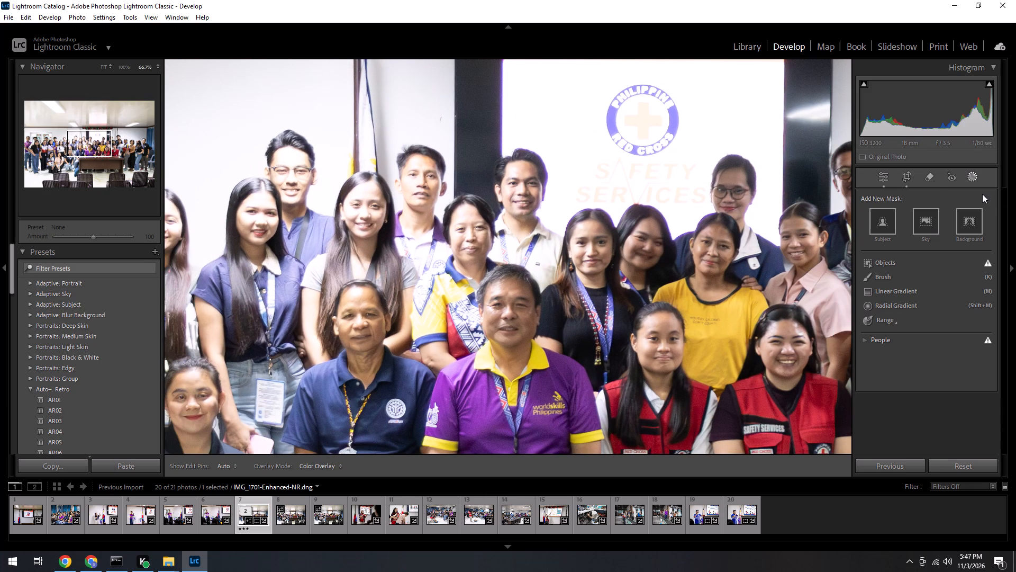
left_click(975, 179)
left_click(968, 178)
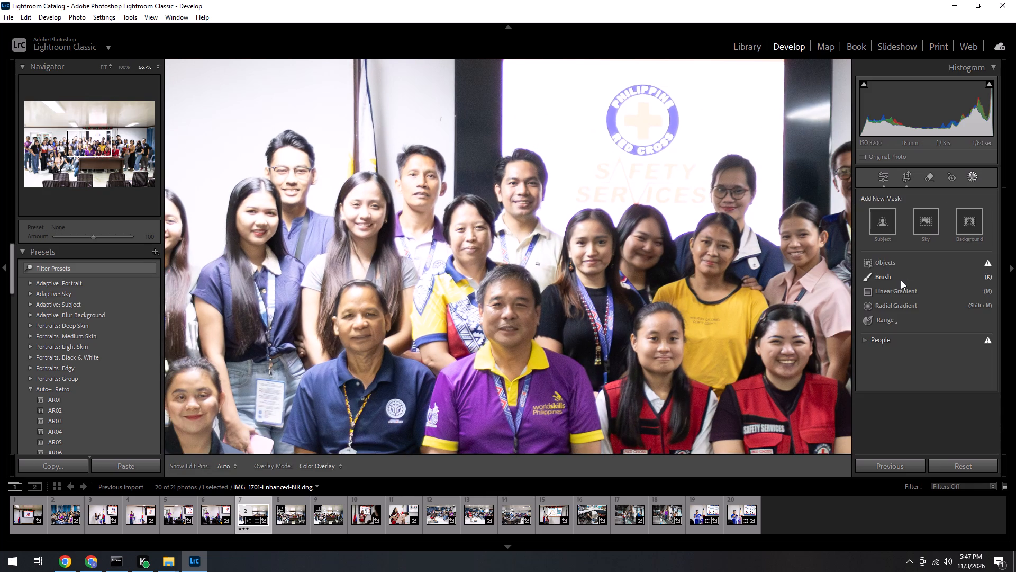
left_click(893, 279)
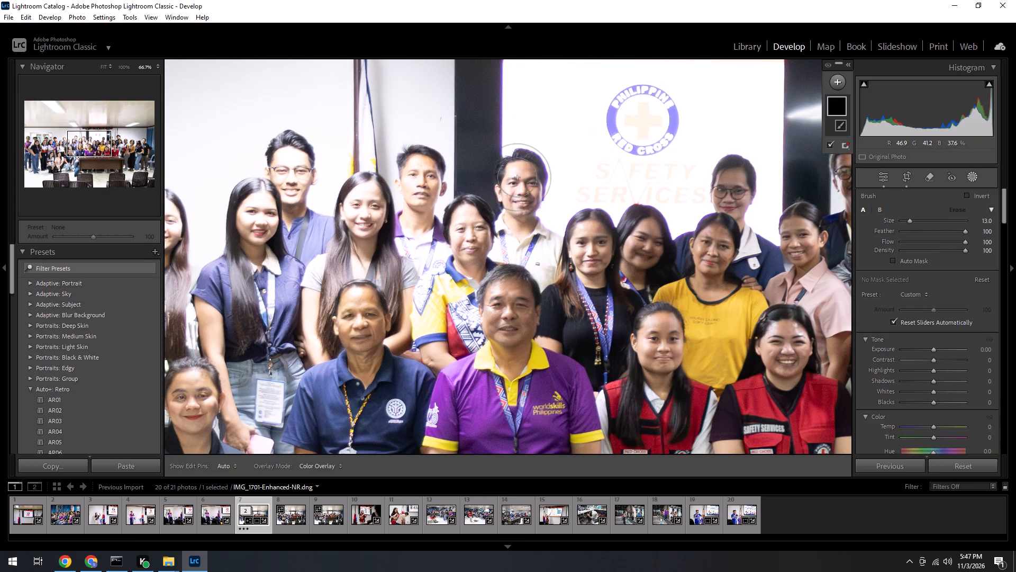
left_click_drag(517, 177, 509, 233)
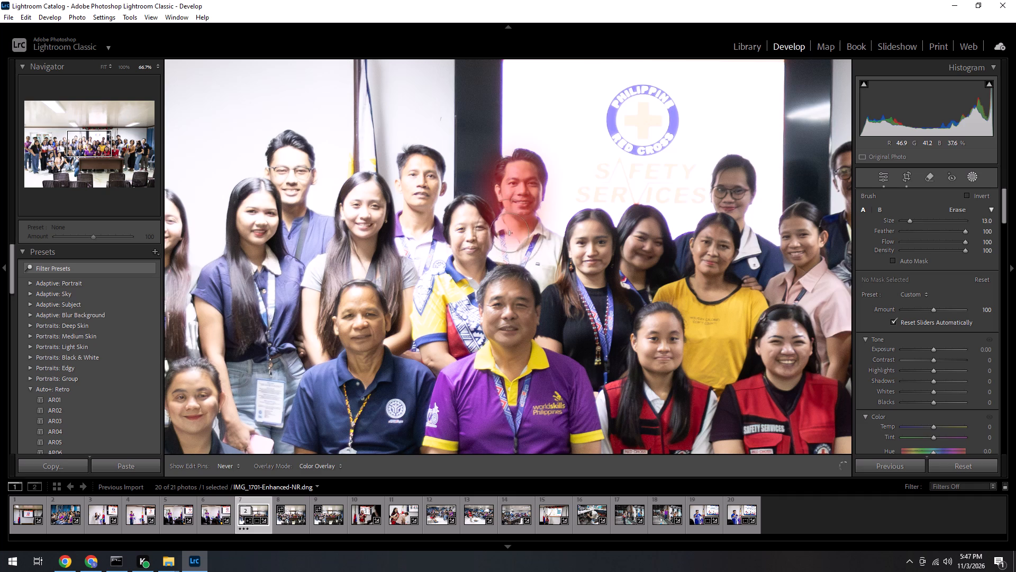
left_click_drag(509, 233, 567, 223)
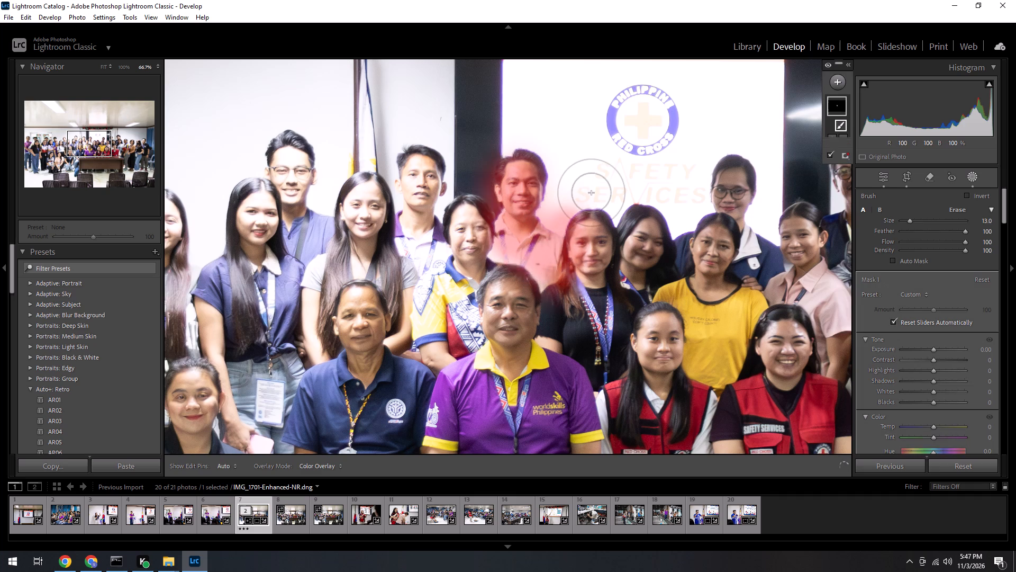
Add a single size 21 brush dab to the mask over the Philippine Red Cross logo on the projection screen.
scroll(605, 197, "up", 4)
key("space")
key("space")
key("space")
key("space")
key("space")
key("space")
key("space")
key("space")
key("space")
key("space")
key("space")
key("space")
key("space")
key("space")
key("space")
key("space")
key("space")
key("space")
key("space")
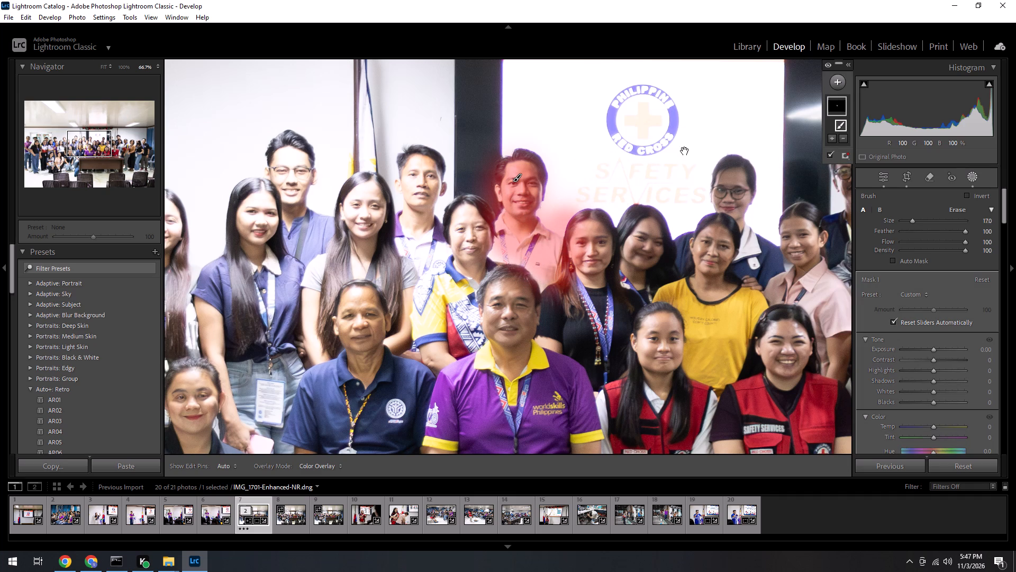
left_click_drag(682, 154, 613, 258)
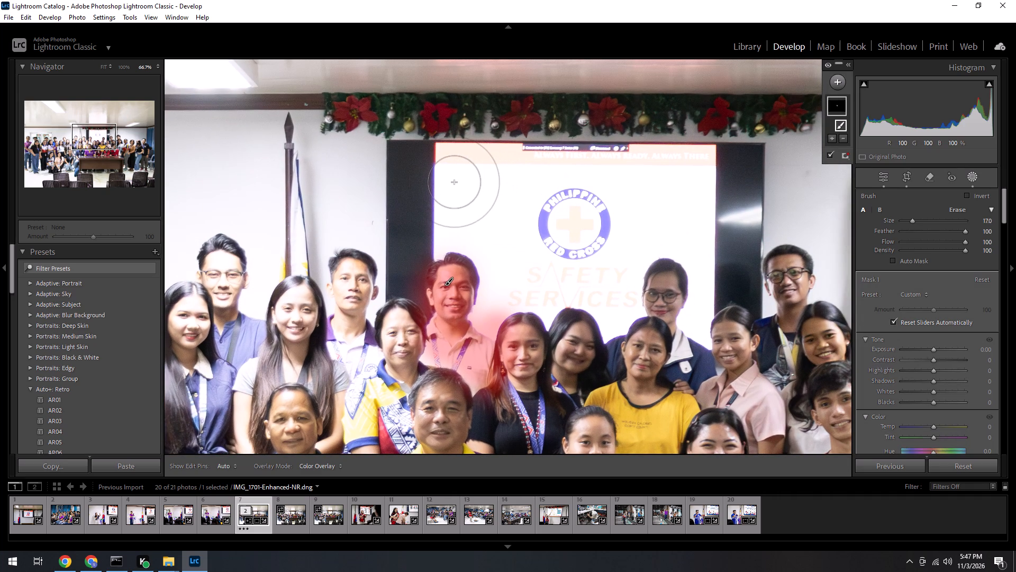
key("space")
key("space")
key("space")
key("space")
key("space")
key("space")
key("space")
key("space")
key("space")
key("space")
key("space")
key("space")
key("space")
key("space")
key("space")
key("space")
key("space")
key("space")
key("space")
key("space")
left_click_drag(477, 280, 549, 236)
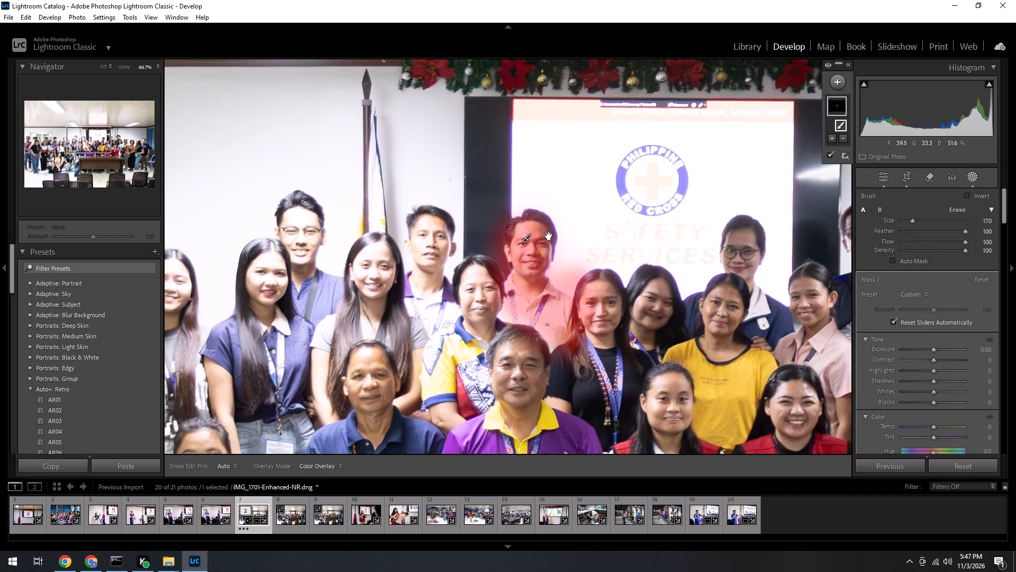
left_click_drag(549, 236, 511, 244)
scroll(601, 194, "up", 4)
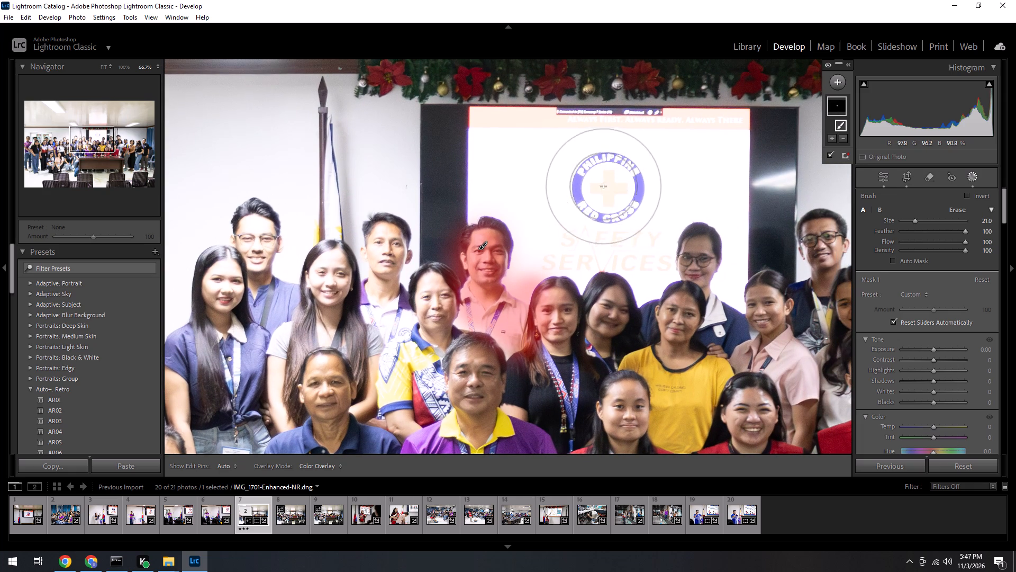
left_click(614, 189)
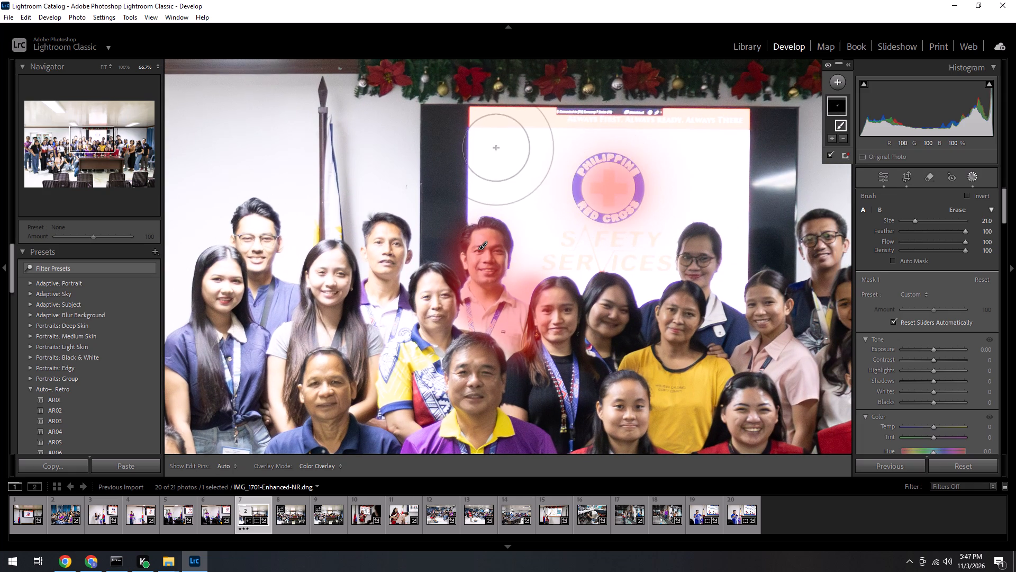
Paint the mask across the upper half of the projection screen and around the logo with a size 11 brush.
scroll(509, 153, "down", 13)
scroll(488, 131, "up", 2)
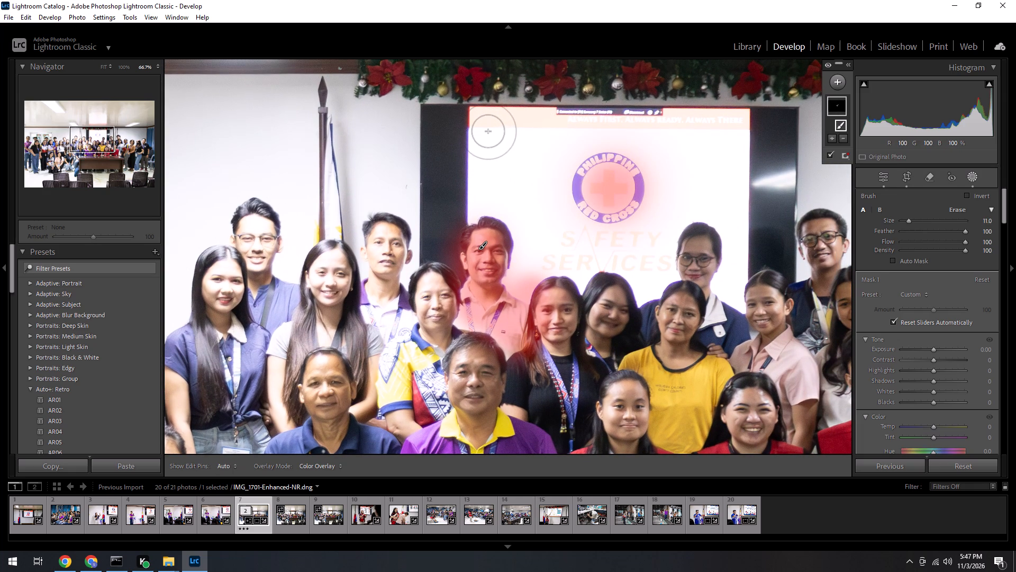
left_click_drag(489, 131, 721, 132)
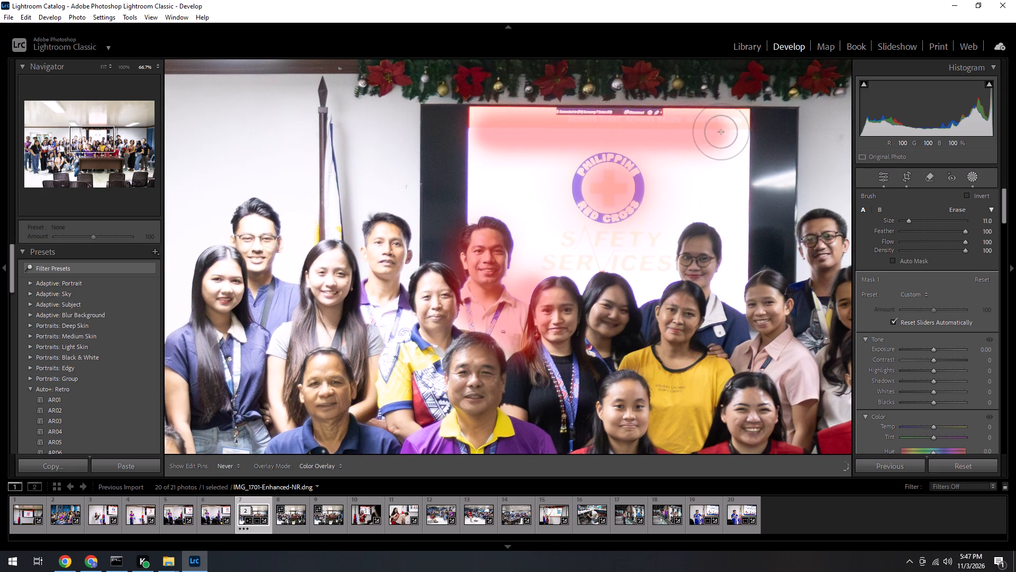
left_click_drag(721, 132, 722, 130)
left_click_drag(486, 162, 527, 166)
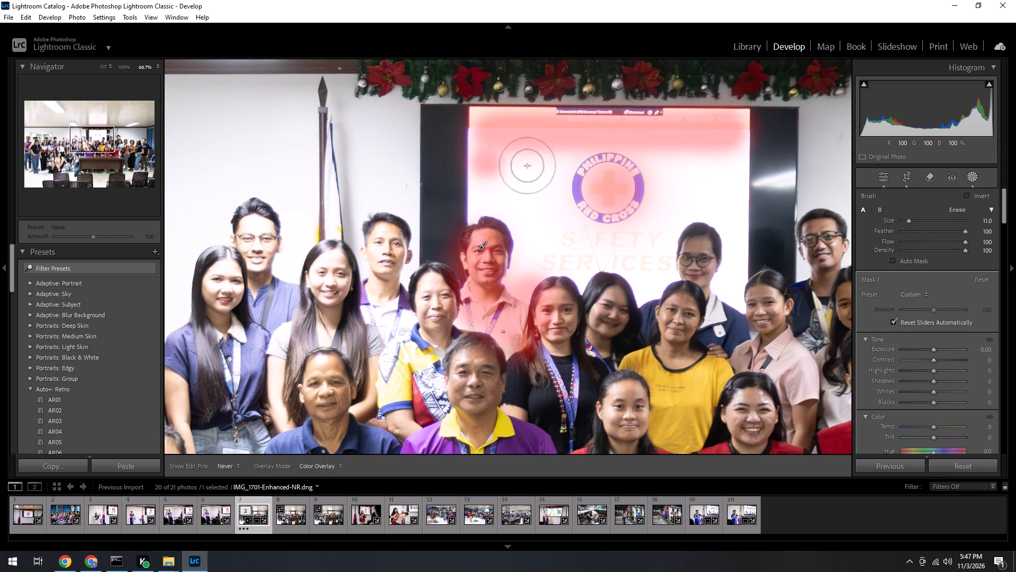
left_click_drag(527, 166, 485, 185)
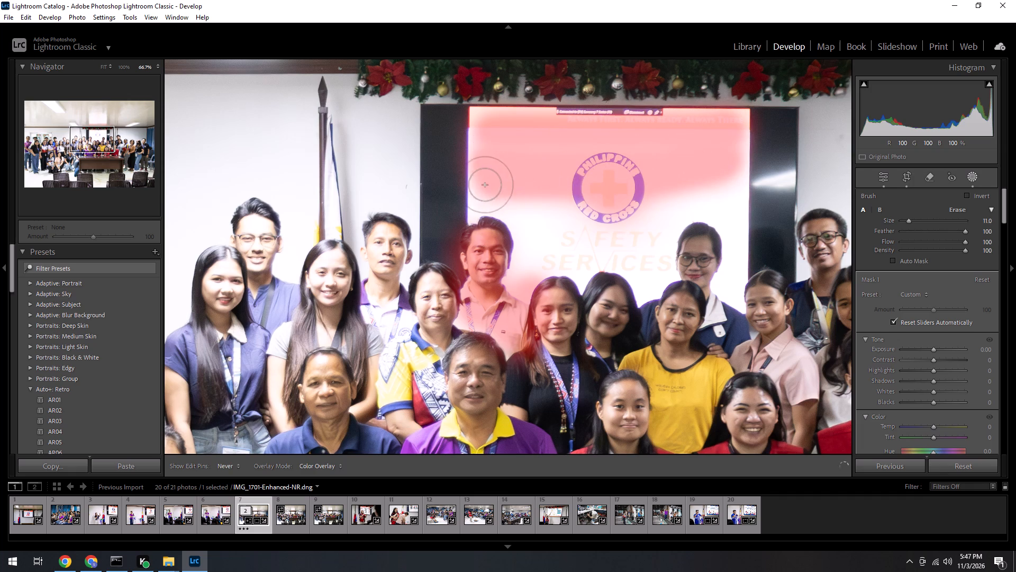
left_click_drag(485, 185, 728, 193)
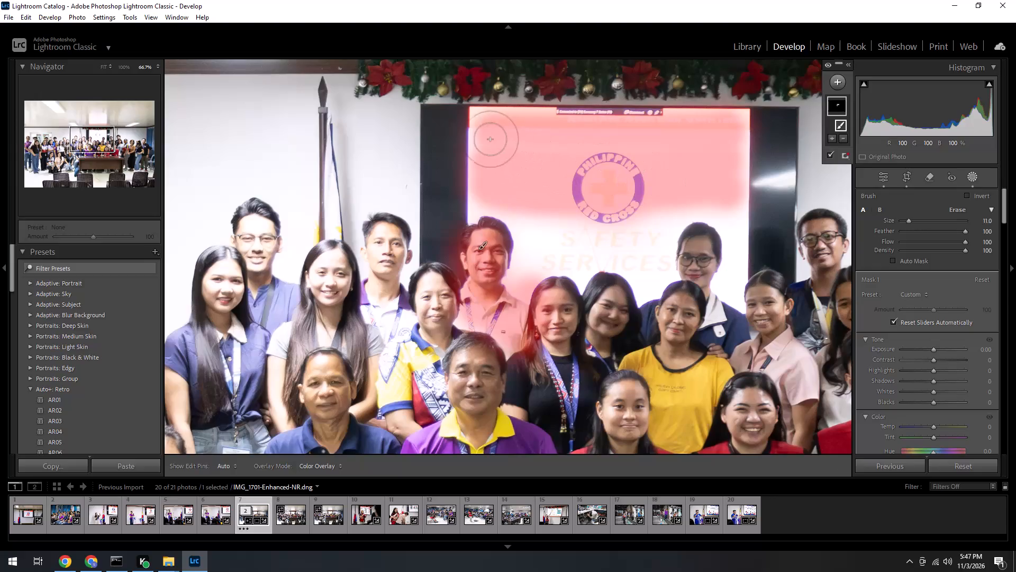
Extend the mask with a size 4 brush along the projection screen's left edge and around the nearby man's head.
scroll(482, 128, "up", 4)
scroll(482, 128, "down", 11)
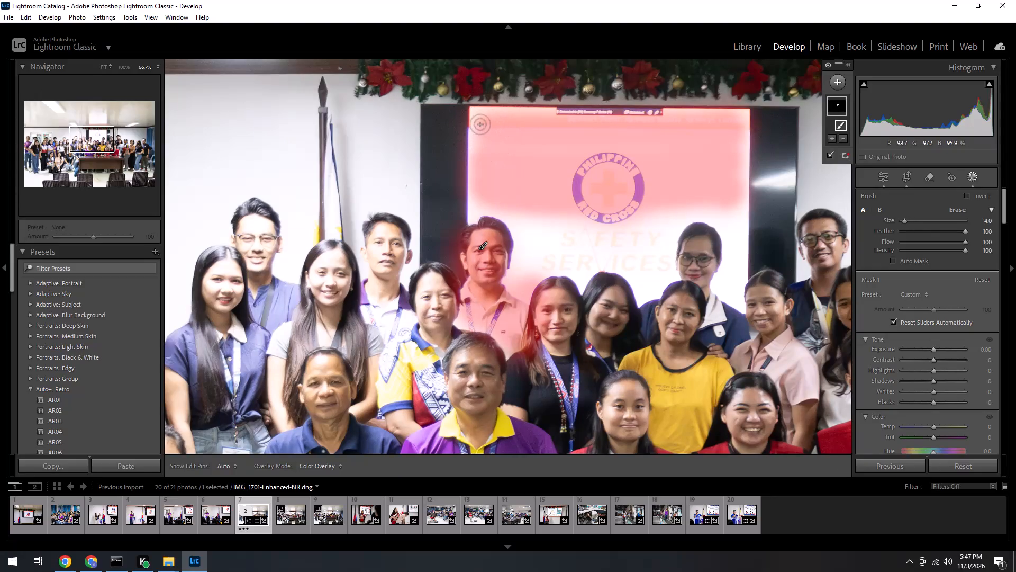
left_click_drag(478, 117, 476, 198)
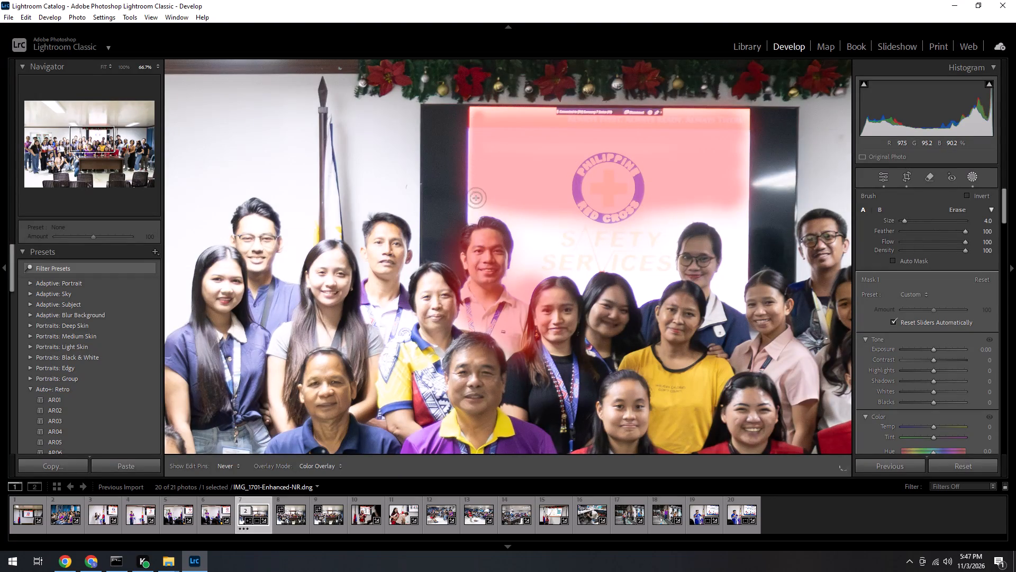
left_click_drag(476, 198, 517, 229)
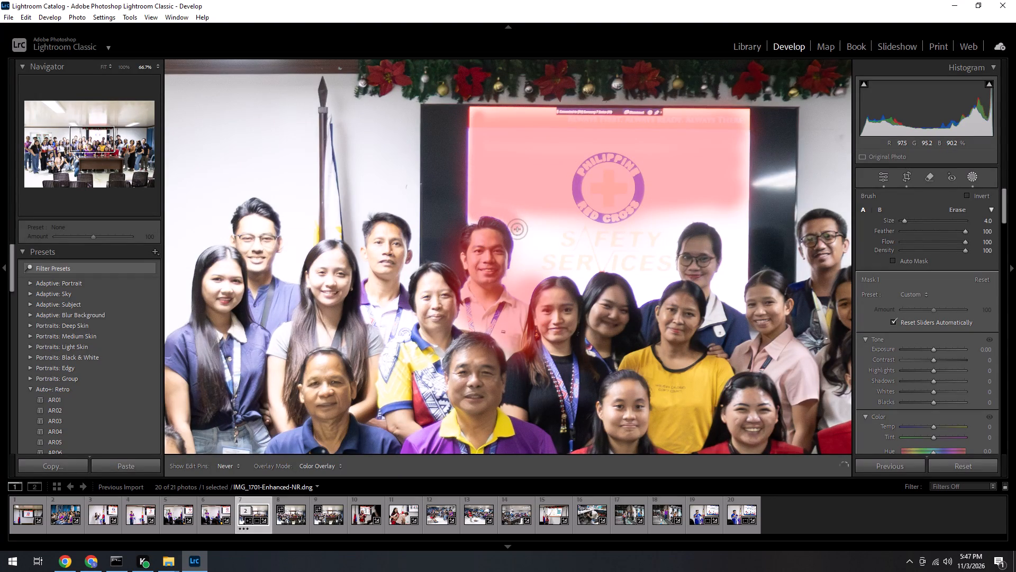
left_click_drag(517, 229, 523, 218)
Fill the mask gap between the man's head and the logo with a size 12 brush.
scroll(534, 234, "up", 8)
left_click_drag(542, 231, 527, 209)
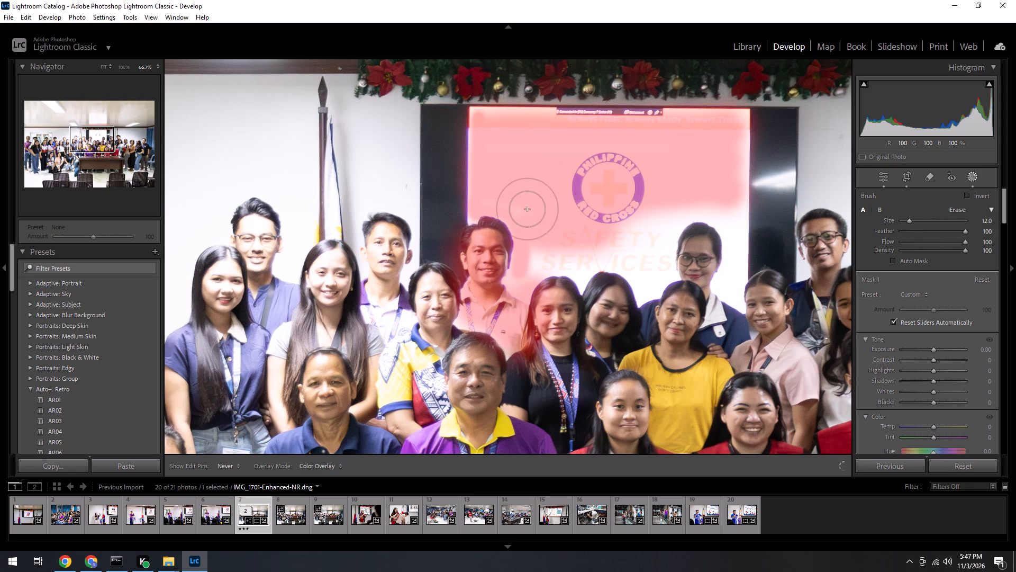
left_click_drag(527, 209, 534, 204)
Cover the SAFETY SERVICES lettering and the bright area down to the women's heads with a size 6 brush.
scroll(542, 233, "down", 6)
left_click_drag(537, 261, 574, 261)
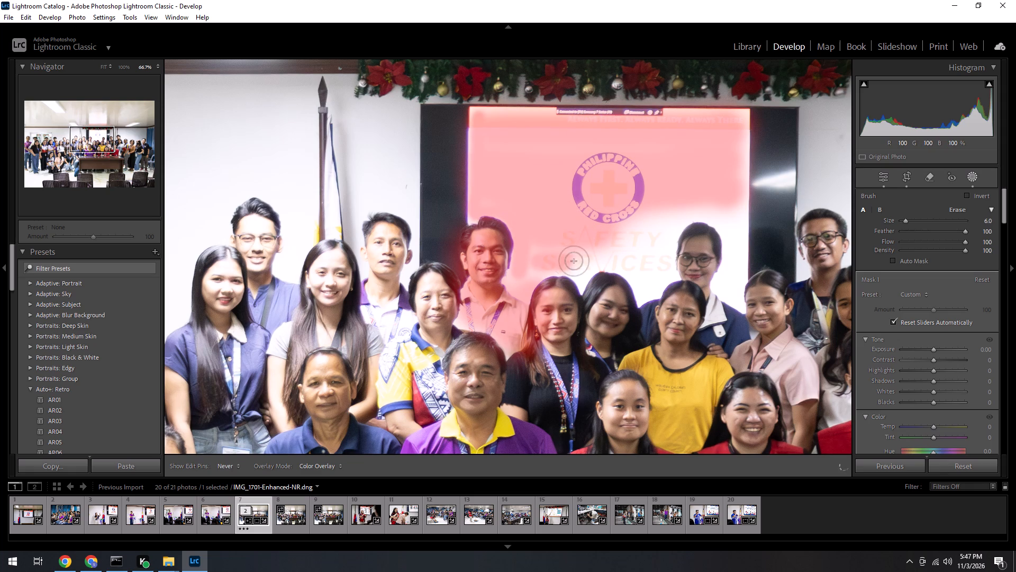
left_click_drag(574, 261, 515, 278)
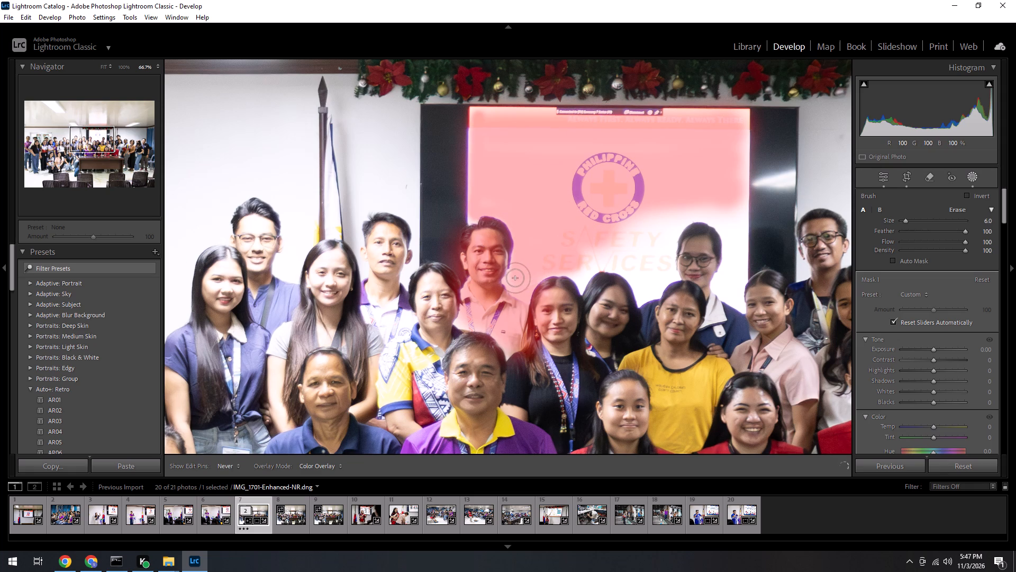
left_click_drag(515, 278, 581, 285)
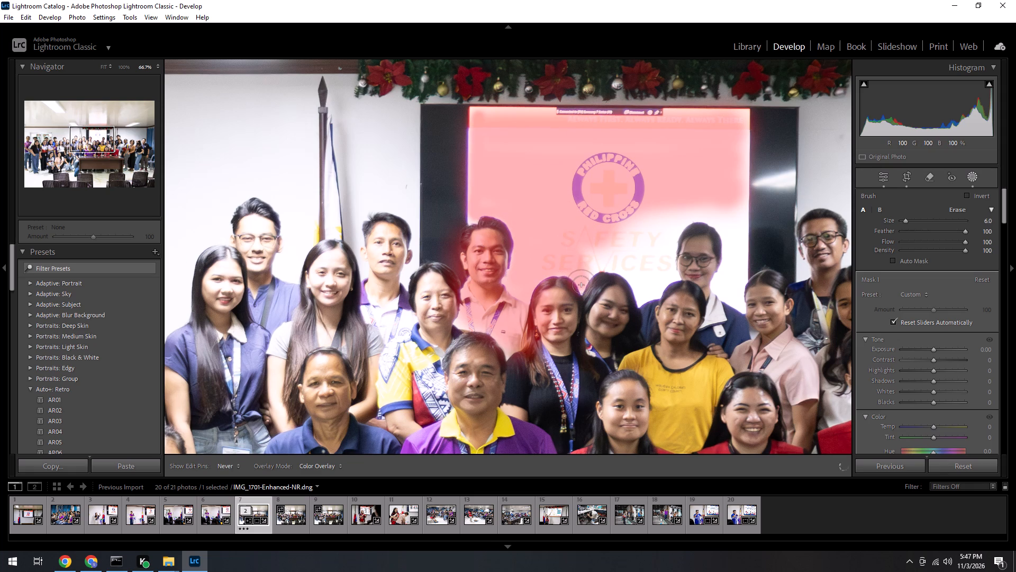
left_click_drag(581, 285, 613, 264)
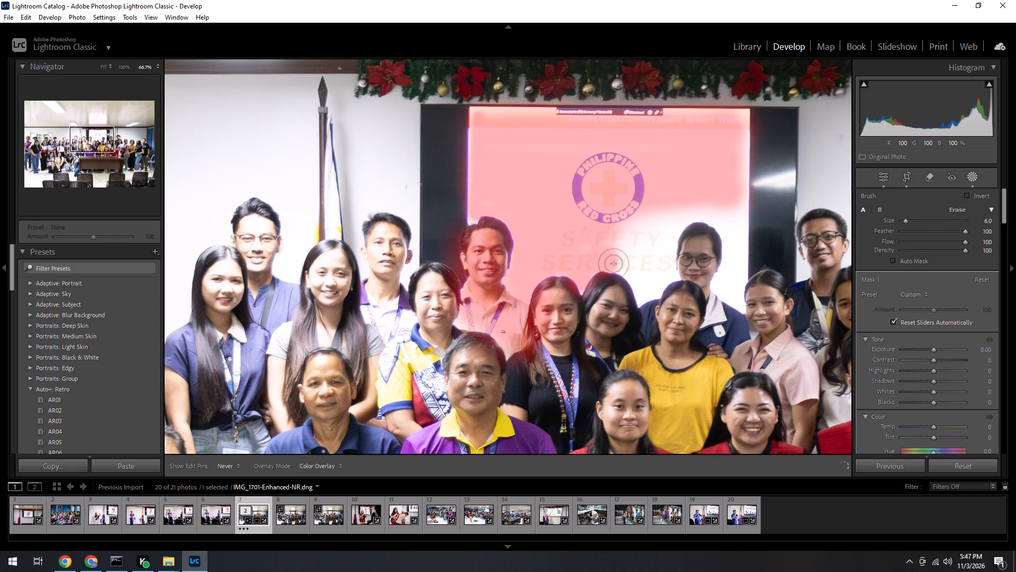
left_click_drag(613, 264, 660, 283)
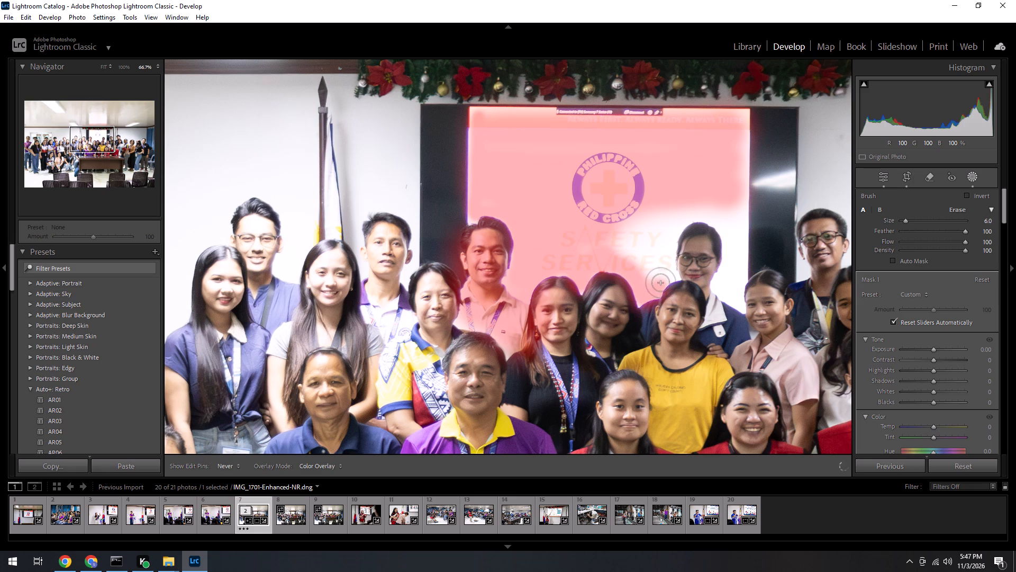
left_click_drag(660, 283, 687, 209)
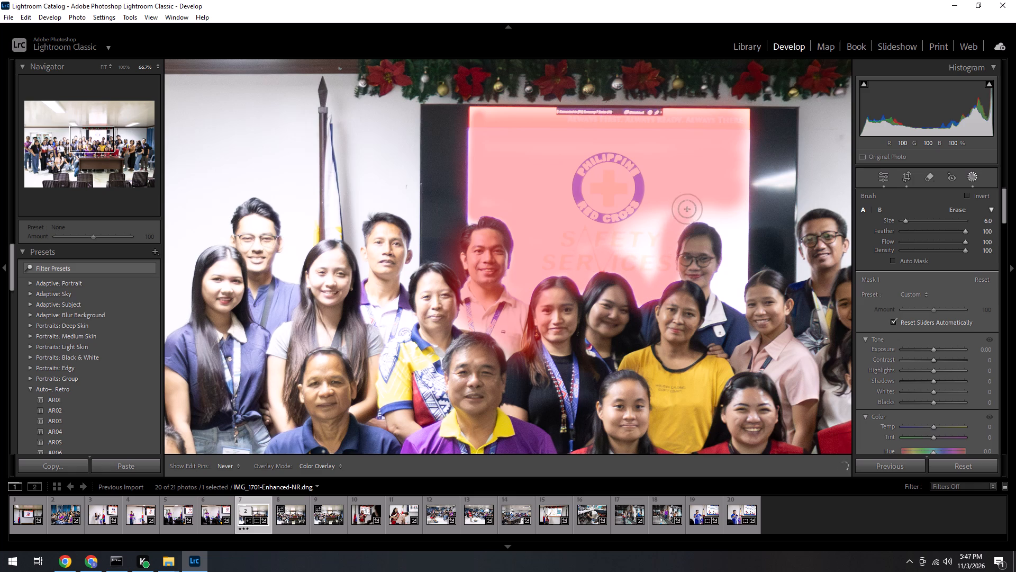
left_click_drag(687, 209, 660, 214)
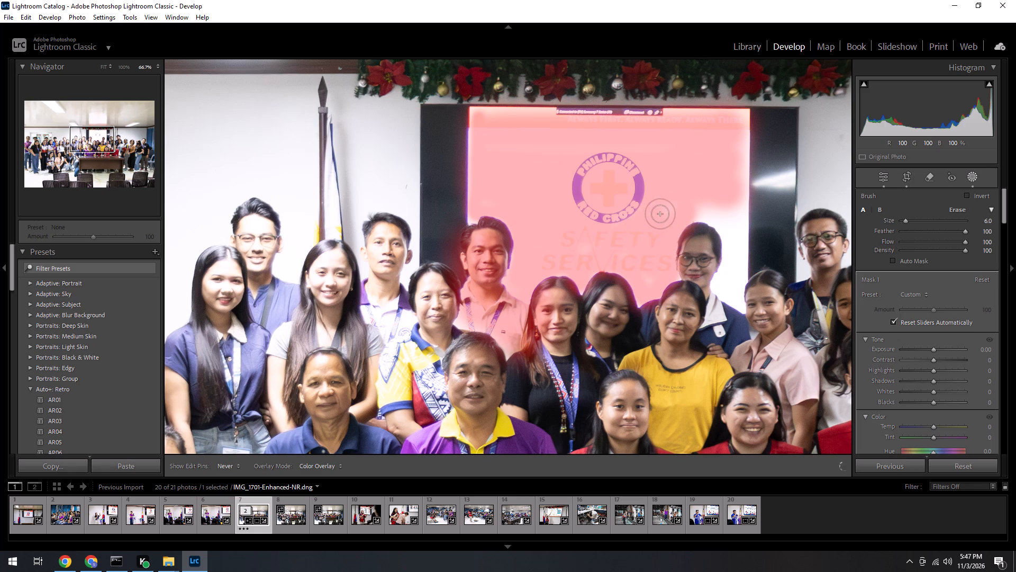
left_click_drag(660, 214, 674, 209)
Paint the mask around the head and shoulder of the person with glasses at the projection screen's lower right corner.
left_click_drag(695, 212, 732, 247)
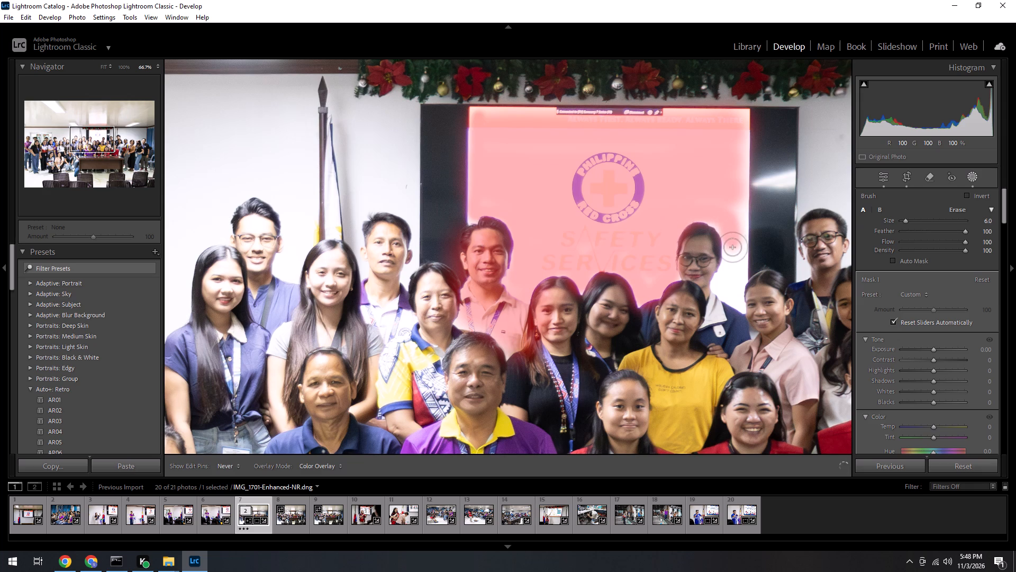
left_click_drag(732, 247, 725, 255)
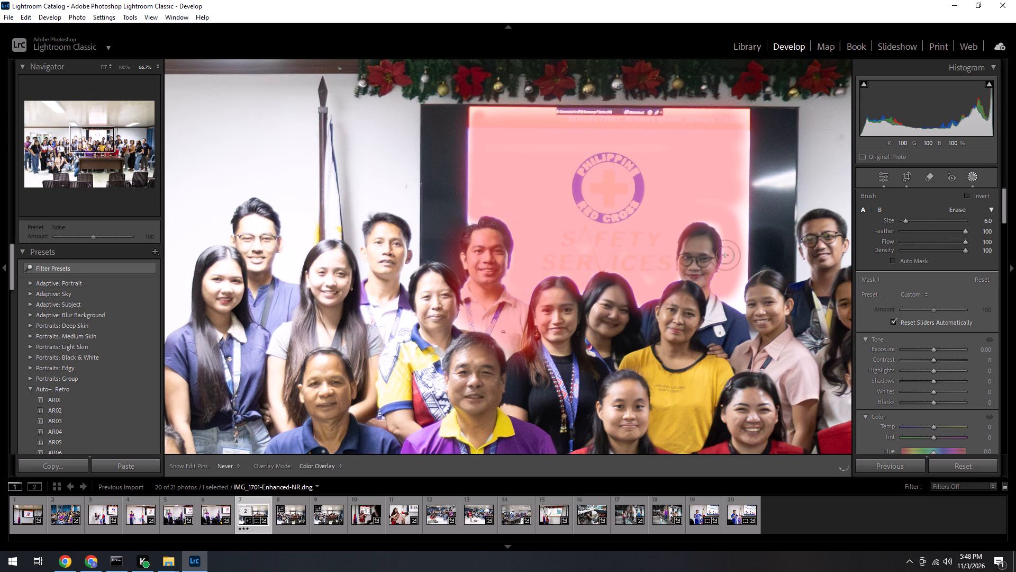
left_click_drag(725, 255, 737, 281)
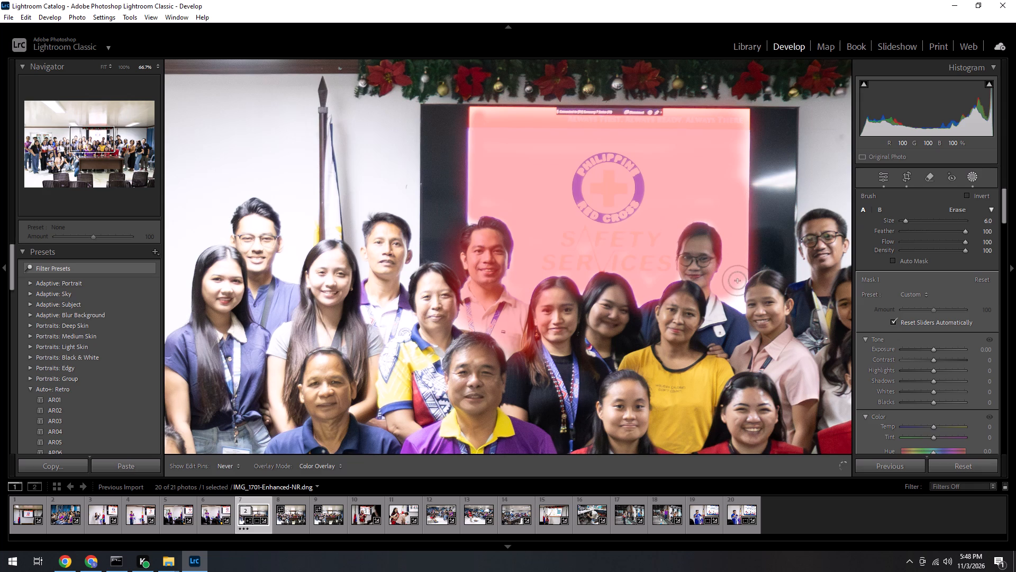
left_click_drag(737, 281, 740, 305)
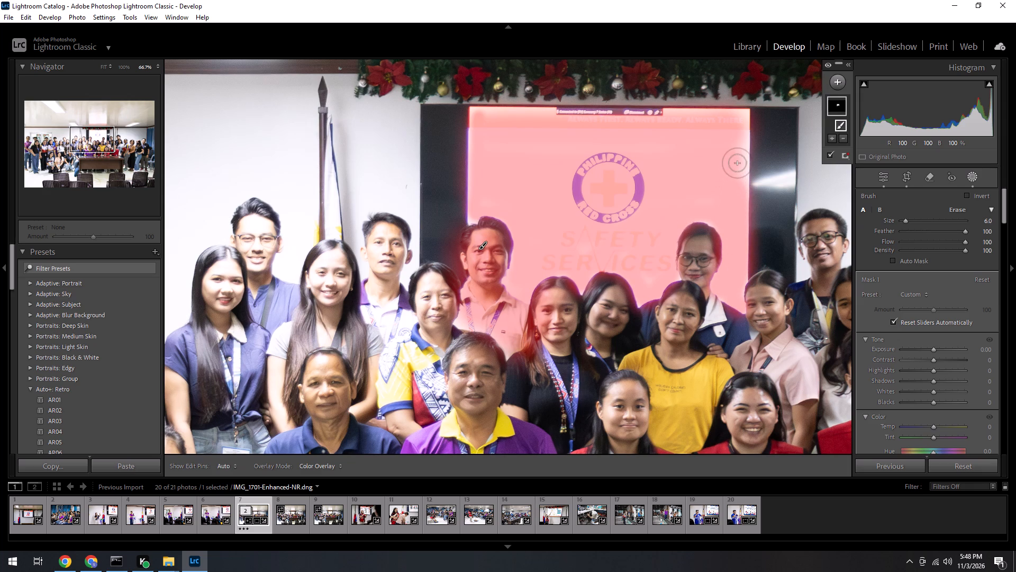
Fill the mask along the projection screen's right and top edges with the size 6 brush.
left_click_drag(742, 115, 742, 198)
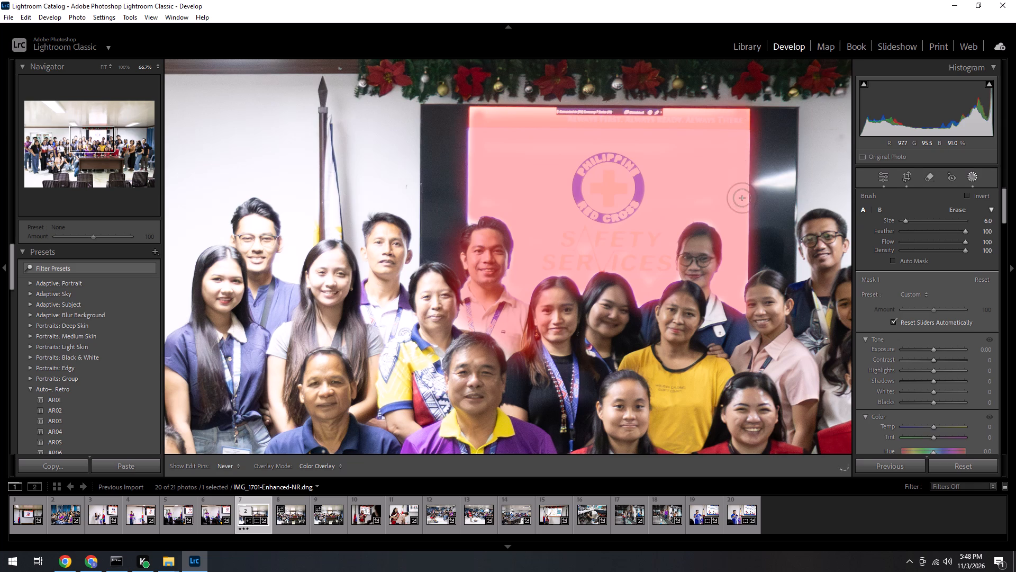
left_click_drag(742, 198, 742, 199)
left_click_drag(688, 118, 637, 118)
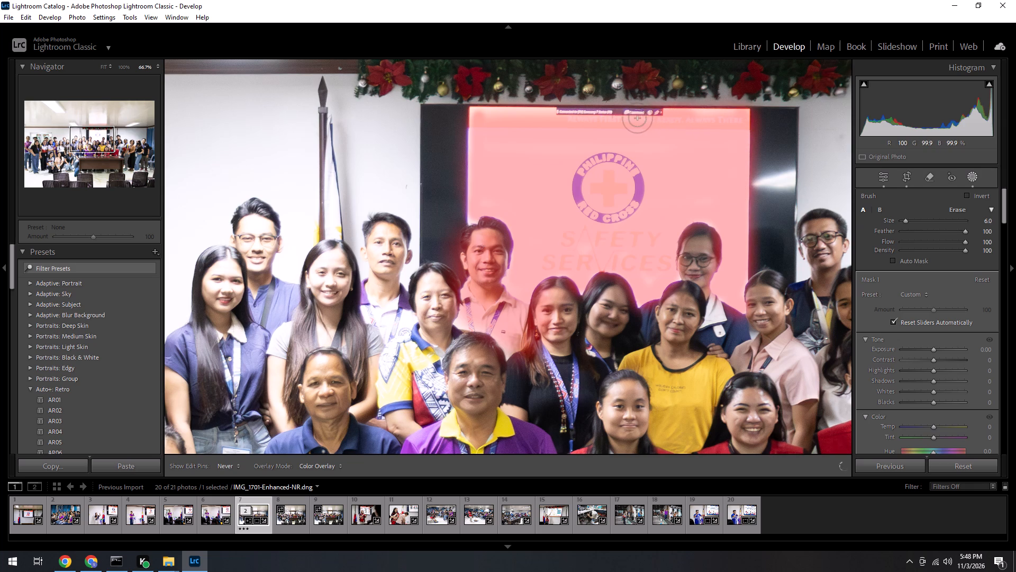
left_click_drag(637, 118, 515, 119)
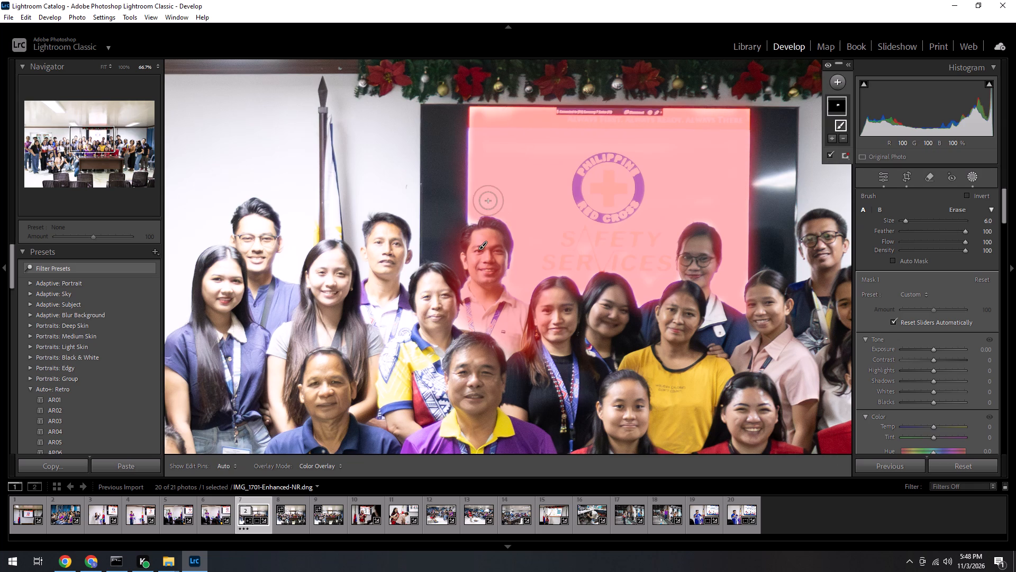
Extend the mask over the woman in the yellow-and-blue patterned polo with a size 20 brush.
scroll(397, 244, "up", 15)
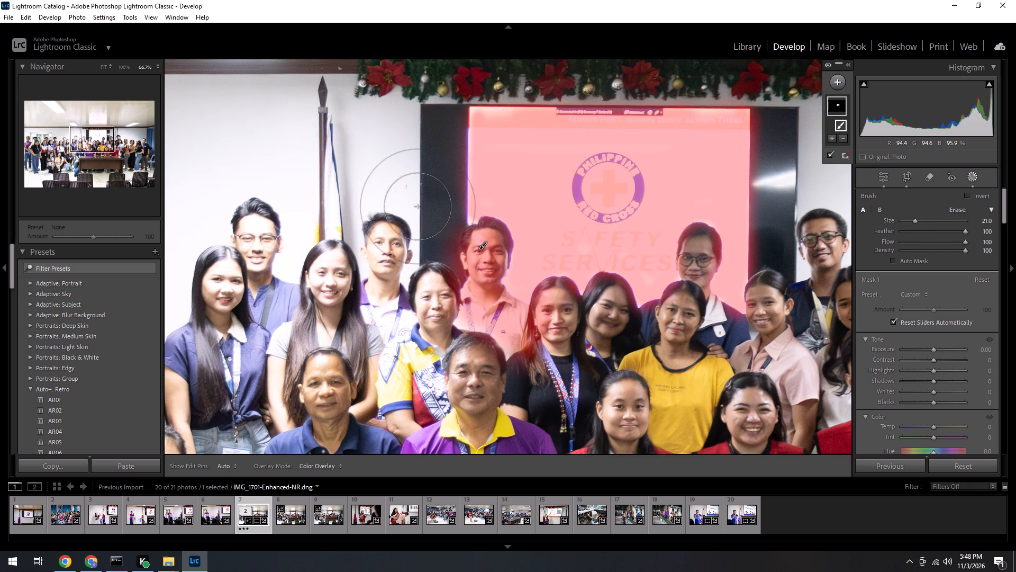
scroll(413, 306, "down", 4)
scroll(420, 303, "up", 3)
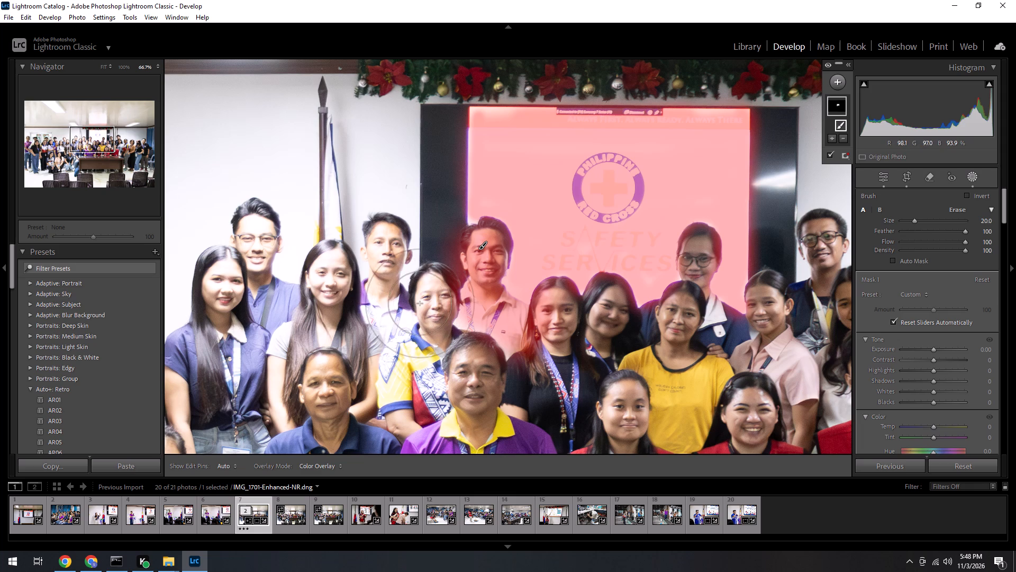
left_click(427, 303)
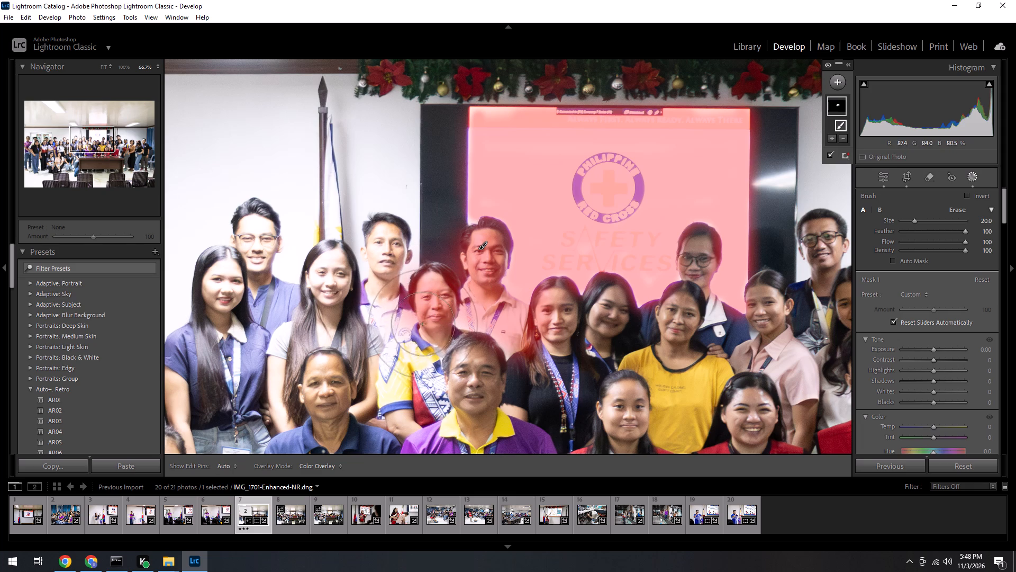
left_click_drag(423, 324, 409, 373)
Continue the size 20 mask from the patterned polo up over the man standing behind that woman.
key("space")
key("space")
key("space")
key("space")
key("space")
key("space")
key("space")
key("space")
key("space")
key("space")
left_click_drag(470, 321, 480, 240)
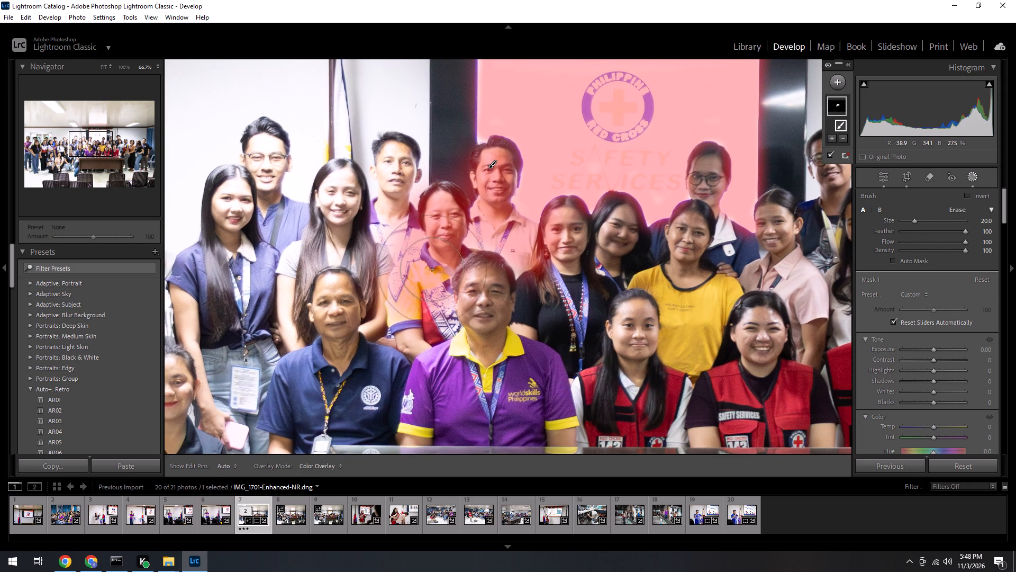
left_click_drag(404, 311, 395, 199)
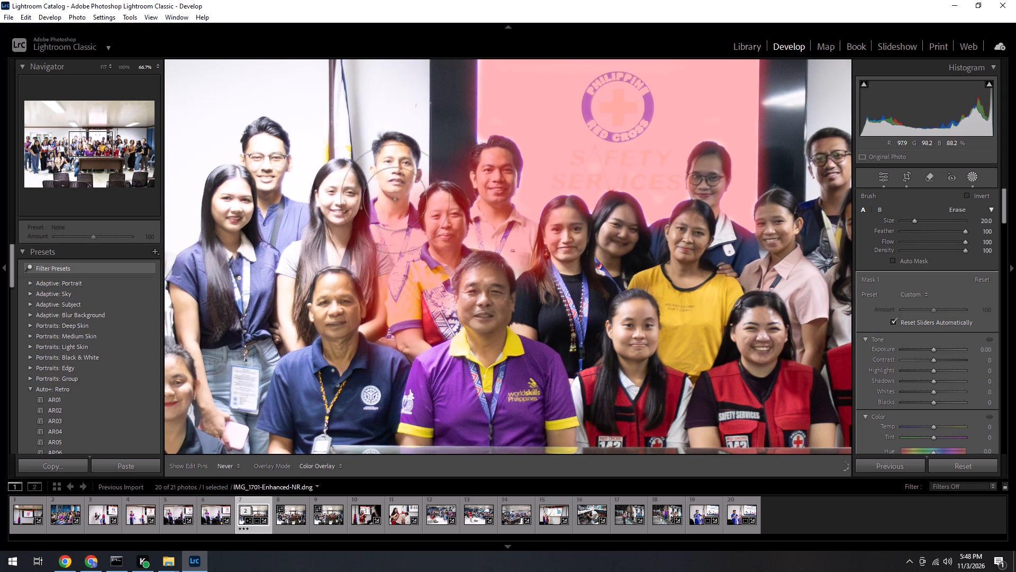
left_click_drag(395, 199, 401, 153)
Extend the size 20 mask over the long-haired woman in the light top standing in front of the flag.
key("space")
key("space")
key("space")
key("space")
key("space")
key("space")
key("space")
key("space")
key("space")
key("space")
key("space")
key("space")
key("space")
key("space")
key("space")
left_click_drag(377, 202, 497, 217)
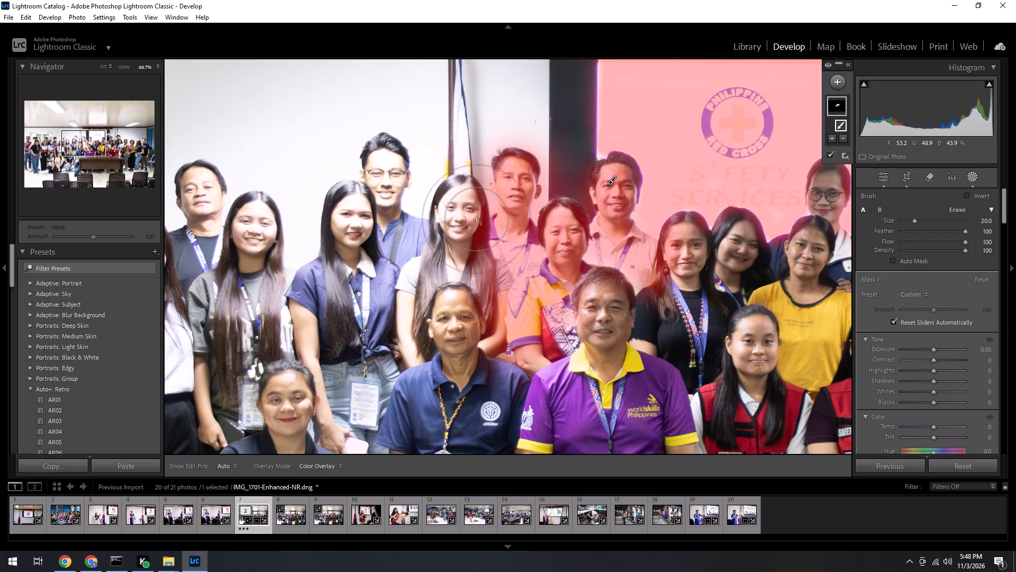
left_click_drag(475, 217, 458, 224)
key("space")
key("space")
key("space")
key("space")
key("space")
key("space")
key("space")
key("space")
key("space")
key("space")
key("space")
key("space")
left_click_drag(476, 238, 532, 223)
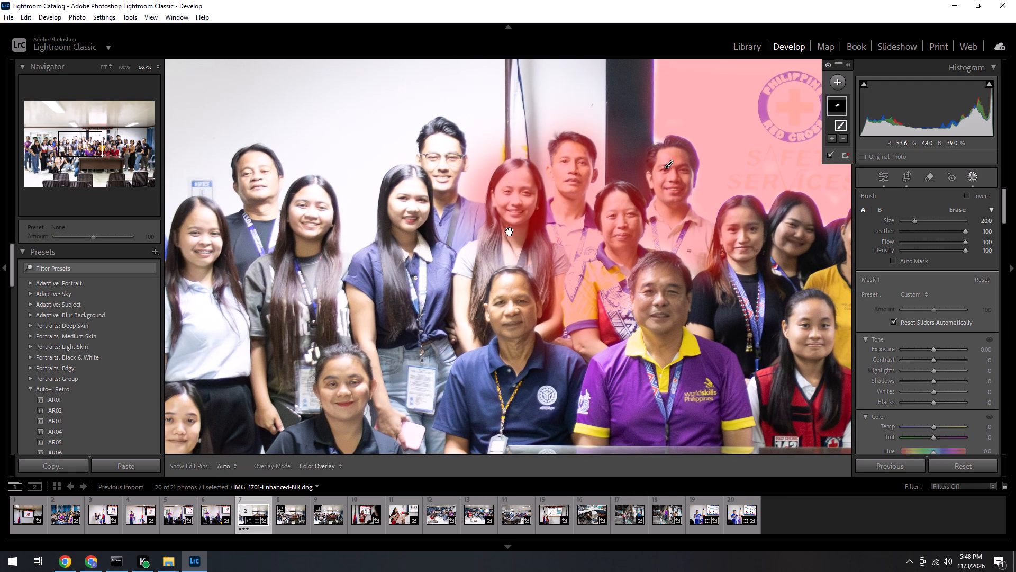
left_click_drag(508, 237, 447, 311)
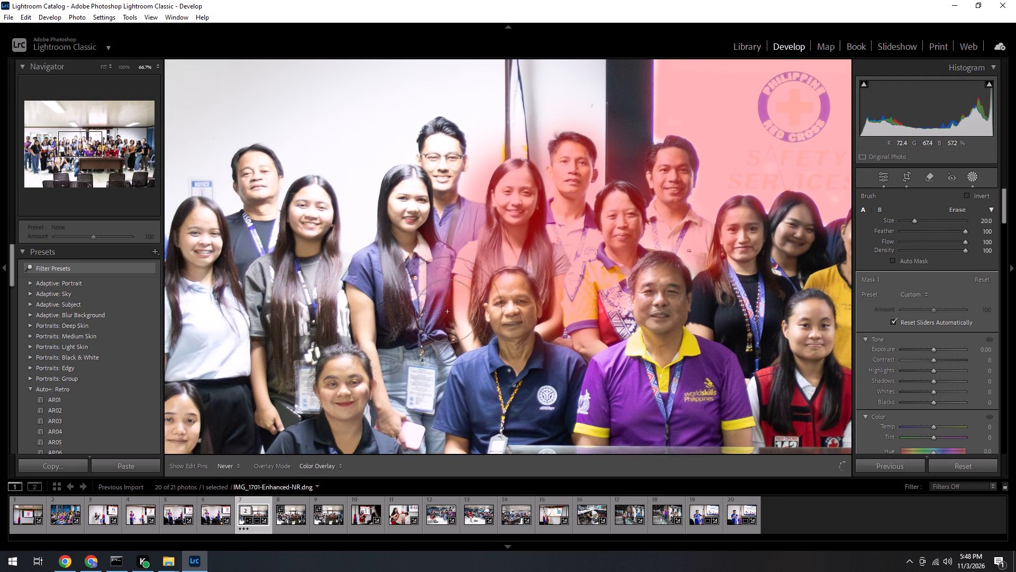
left_click_drag(447, 311, 447, 316)
Paint the mask over the head and shoulders of the man with glasses standing behind the long-haired women.
key("space")
key("space")
key("space")
key("space")
key("space")
key("space")
key("space")
key("space")
key("space")
key("space")
key("space")
left_click_drag(456, 243, 509, 261)
left_click_drag(496, 257, 516, 233)
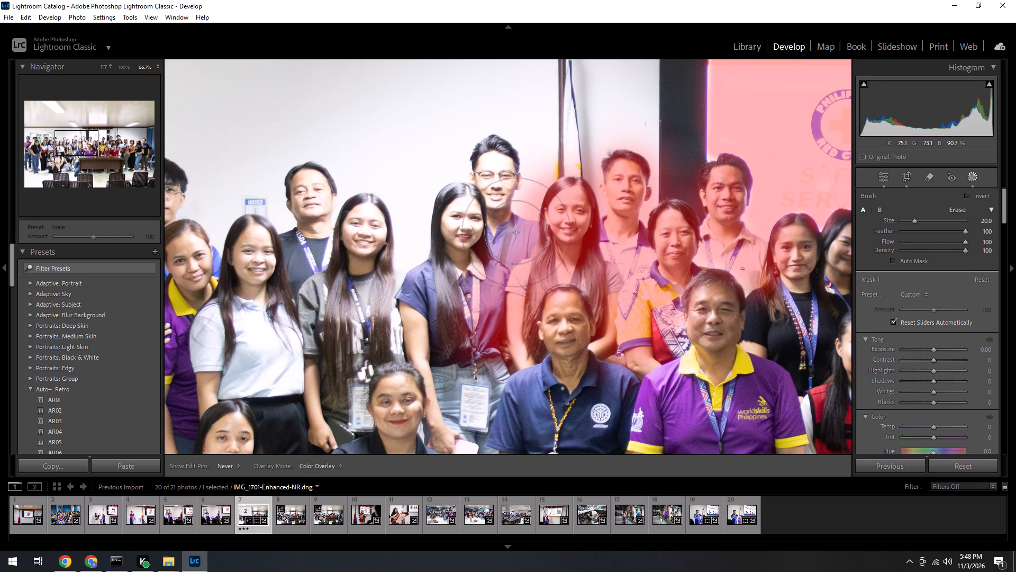
left_click_drag(516, 233, 501, 175)
left_click_drag(487, 151, 495, 218)
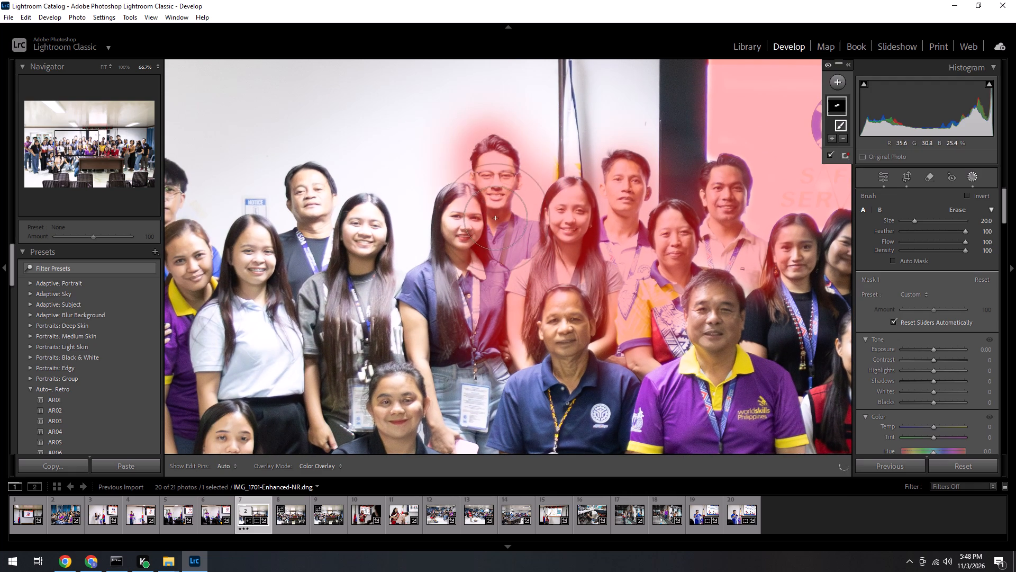
Extend the mask over the long-haired woman in the navy blouse, from her face down her torso.
left_click_drag(468, 208, 456, 262)
key("space")
key("space")
key("space")
key("space")
key("space")
key("space")
key("space")
key("space")
key("space")
key("space")
left_click_drag(442, 266, 526, 238)
left_click_drag(529, 237, 509, 299)
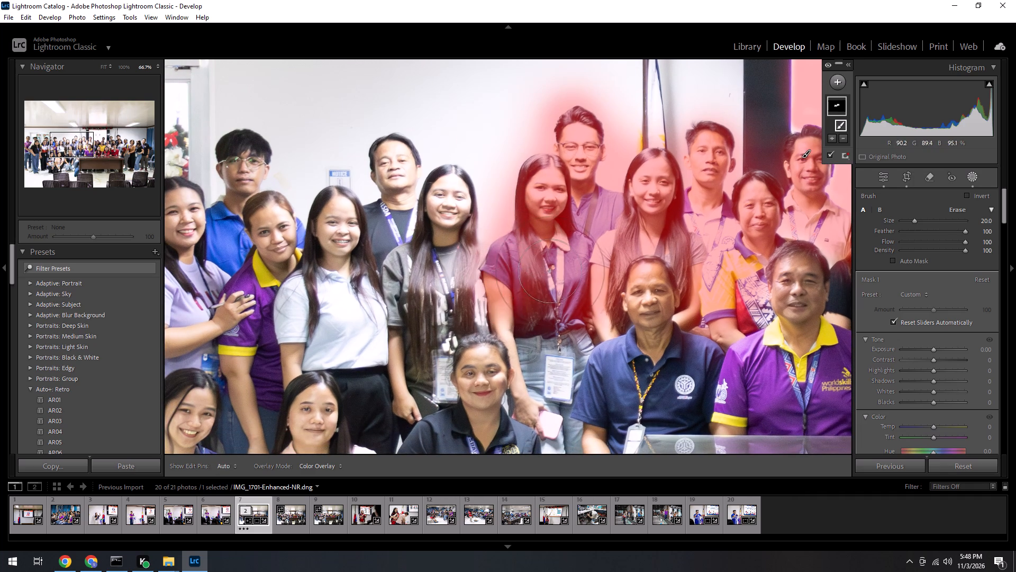
left_click_drag(549, 266, 544, 344)
Continue the mask down over the navy-blouse woman's hanging ID card, jeans and phone.
key("space")
key("space")
key("space")
key("space")
key("space")
key("space")
key("space")
key("space")
key("space")
key("space")
key("space")
key("space")
key("space")
key("space")
key("space")
key("space")
key("space")
key("space")
key("space")
key("space")
left_click_drag(556, 318, 562, 310)
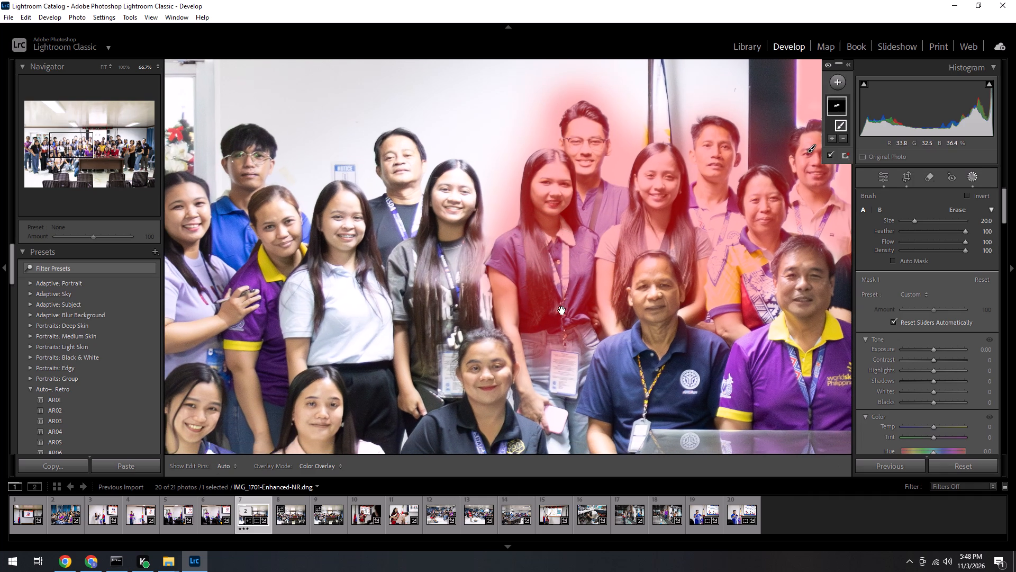
left_click_drag(562, 310, 568, 288)
left_click_drag(592, 286, 571, 348)
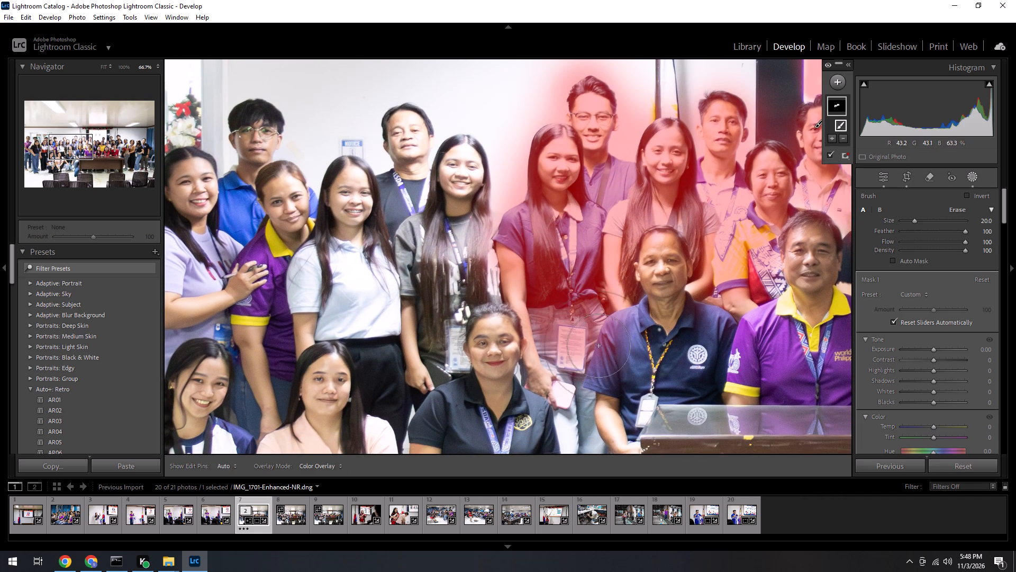
left_click(567, 370)
Paint the mask over the head and shoulders of the grey-top woman and the man in the dark shirt behind her.
key("space")
key("space")
key("space")
key("space")
key("space")
key("space")
key("space")
key("space")
key("space")
key("space")
key("space")
key("space")
key("space")
key("space")
key("space")
key("space")
key("space")
key("space")
key("space")
left_click_drag(537, 269, 607, 314)
left_click_drag(533, 204, 550, 269)
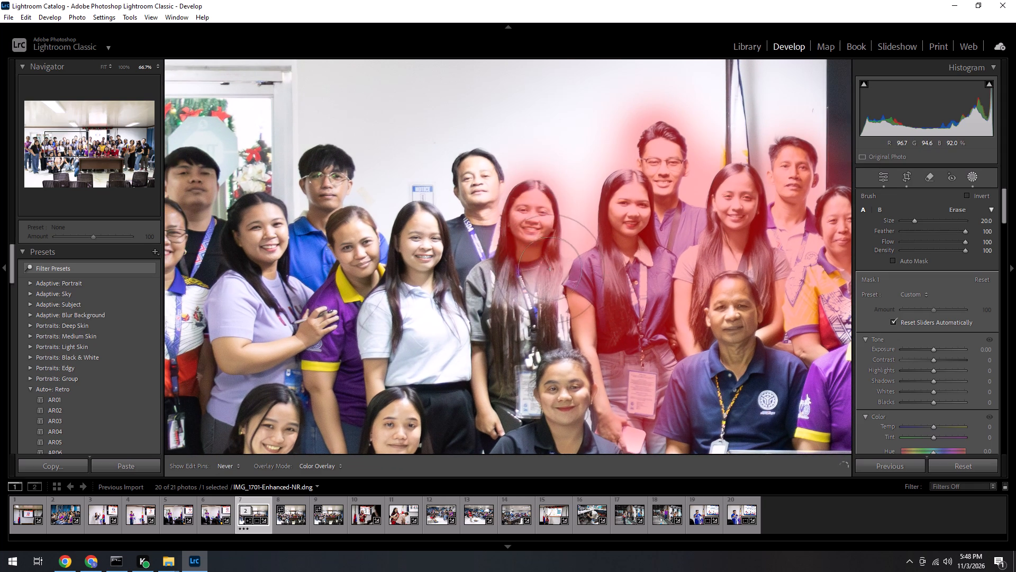
left_click_drag(550, 269, 550, 272)
left_click_drag(475, 183, 489, 262)
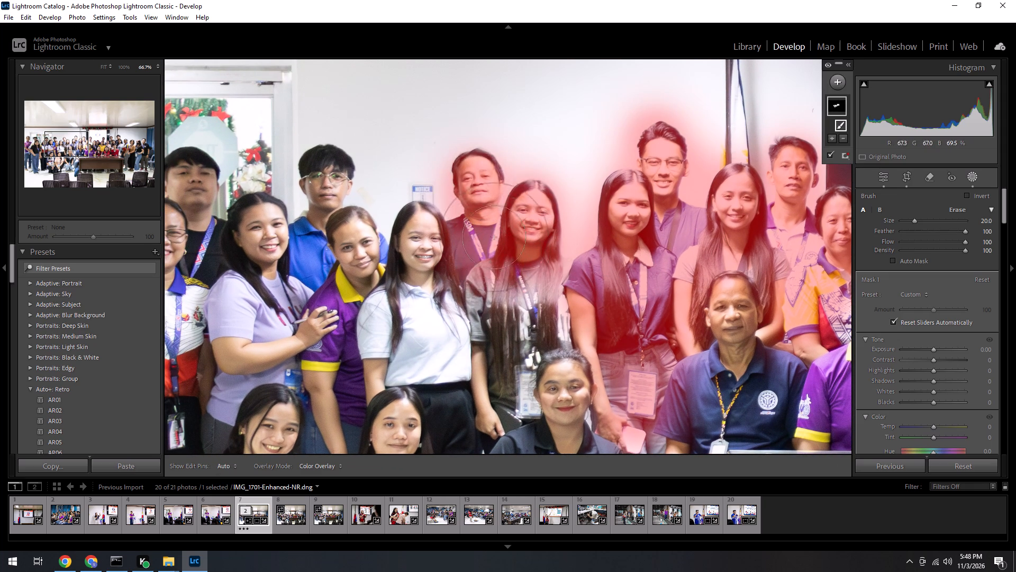
Extend the mask over the woman in the white polo and down the torso of the grey-top woman beside her.
left_click_drag(422, 237, 458, 327)
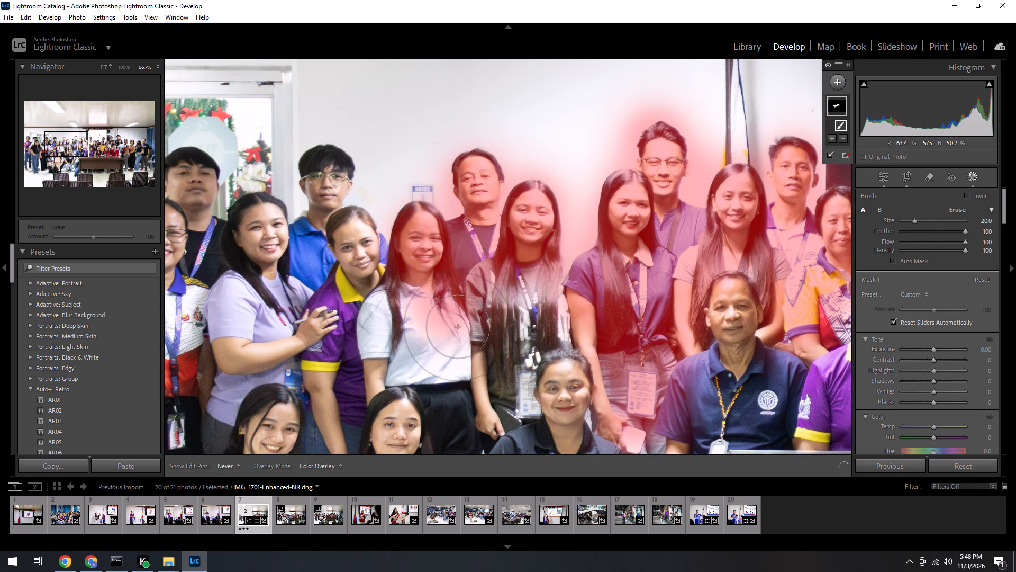
left_click_drag(458, 327, 456, 325)
key("space")
key("space")
key("space")
key("space")
key("space")
key("space")
key("space")
key("space")
key("space")
left_click_drag(511, 306, 550, 246)
left_click_drag(542, 228, 537, 326)
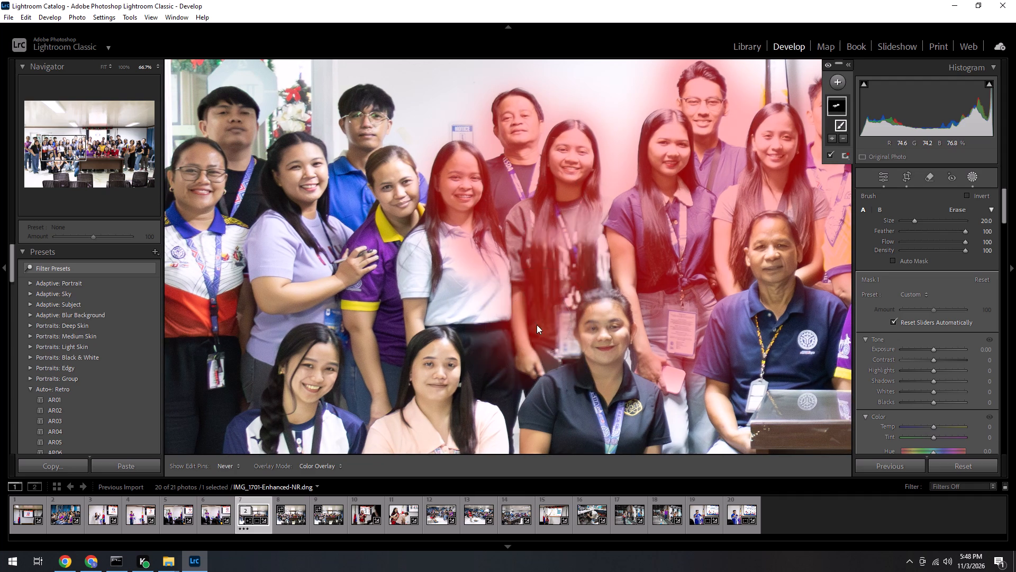
left_click_drag(462, 284, 510, 350)
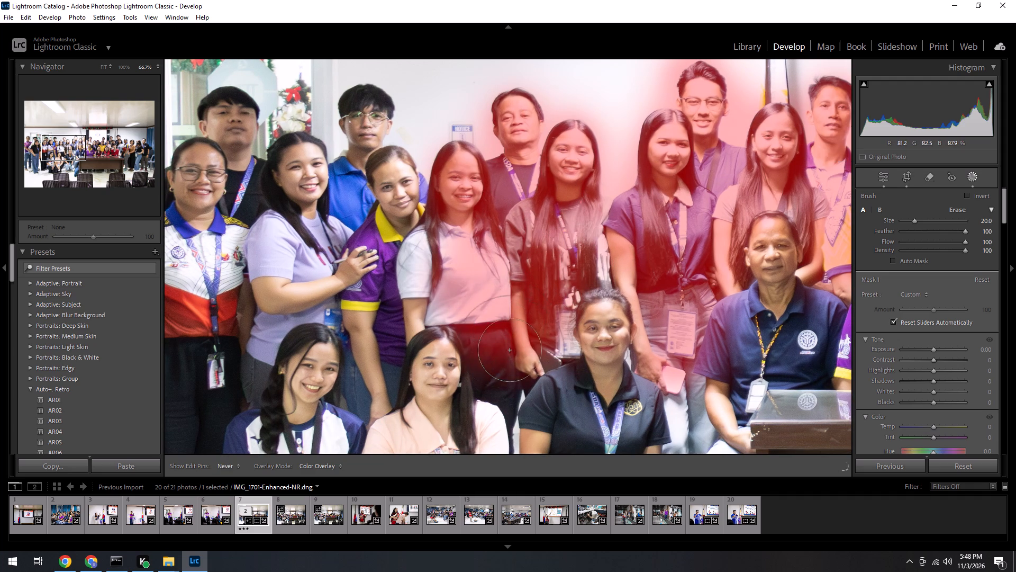
left_click_drag(510, 350, 511, 353)
Dab the mask into the gap between the grey-top and navy-blouse women, and set the brush size to 19.
key("space")
key("space")
key("space")
key("space")
key("space")
key("space")
key("space")
key("space")
key("space")
key("space")
key("space")
key("space")
key("space")
key("space")
key("space")
key("space")
key("space")
key("space")
key("space")
left_click_drag(613, 300, 506, 336)
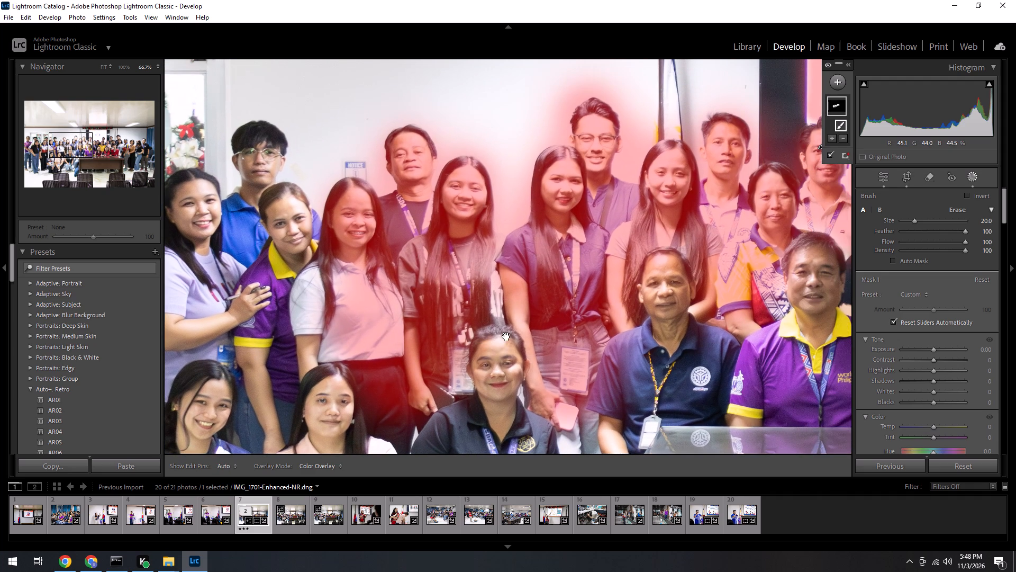
left_click(503, 304)
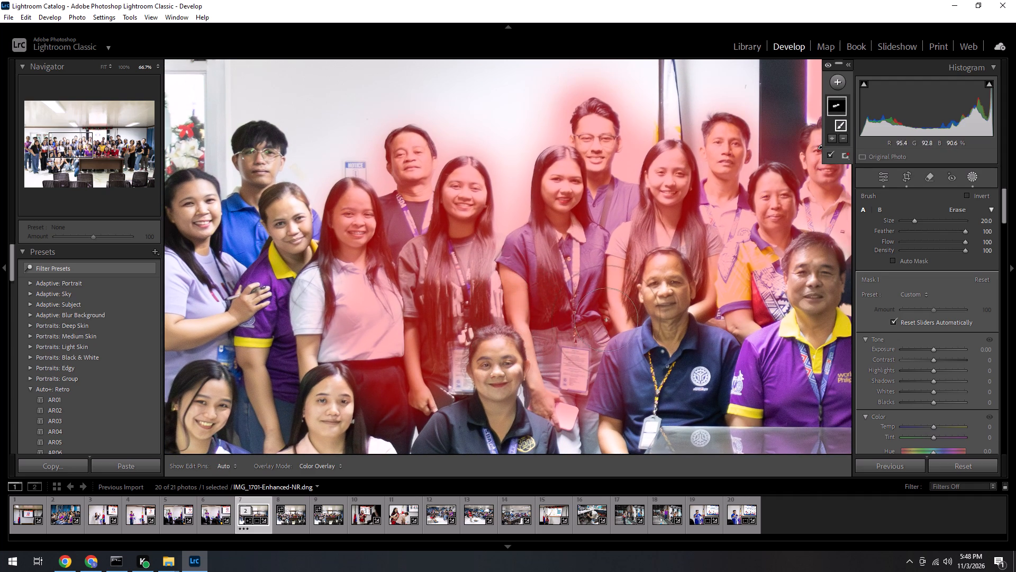
scroll(563, 306, "down", 4, "ctrl")
scroll(558, 302, "up", 3, "ctrl")
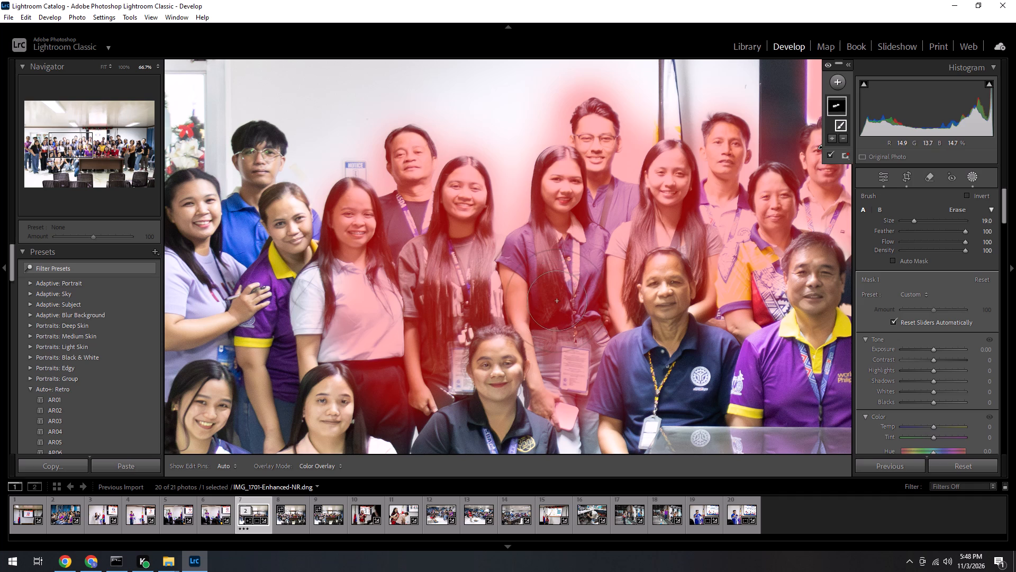
Review the brush mask's coverage across the whole group photo.
key("ctrl+minus")
key("ctrl+minus")
key("ctrl+minus")
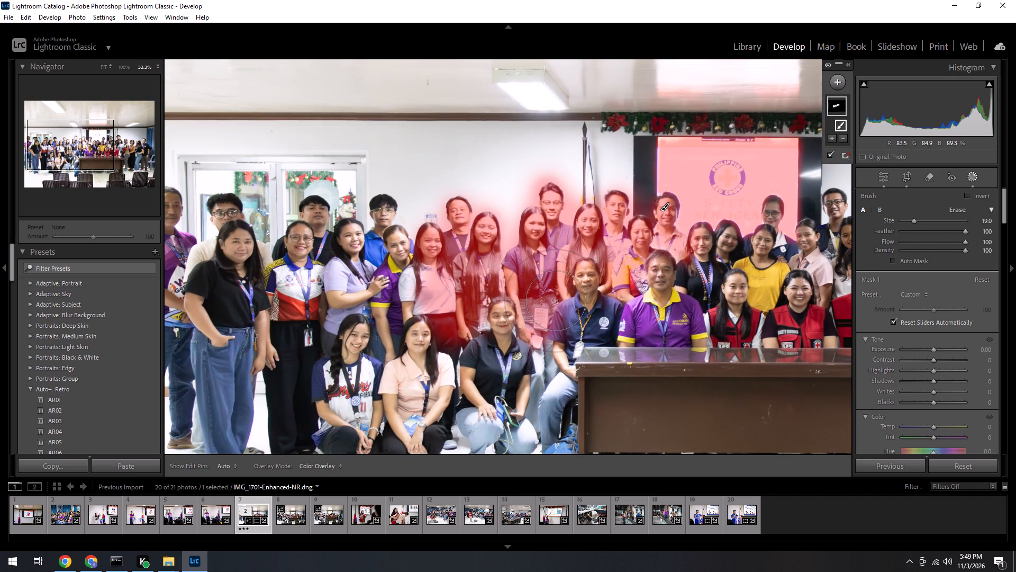
key("ctrl+minus")
key("ctrl+equal")
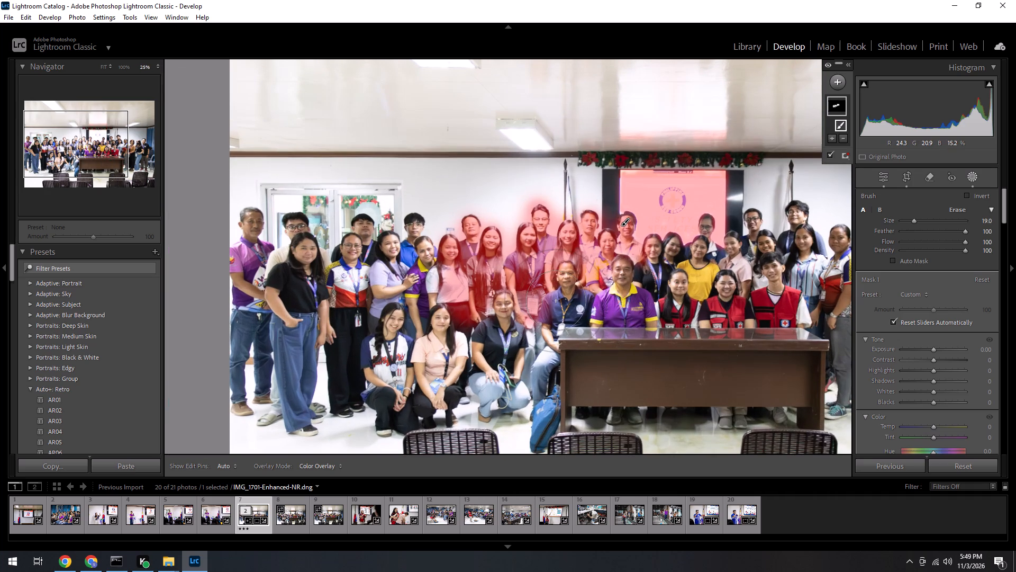
key("ctrl+minus")
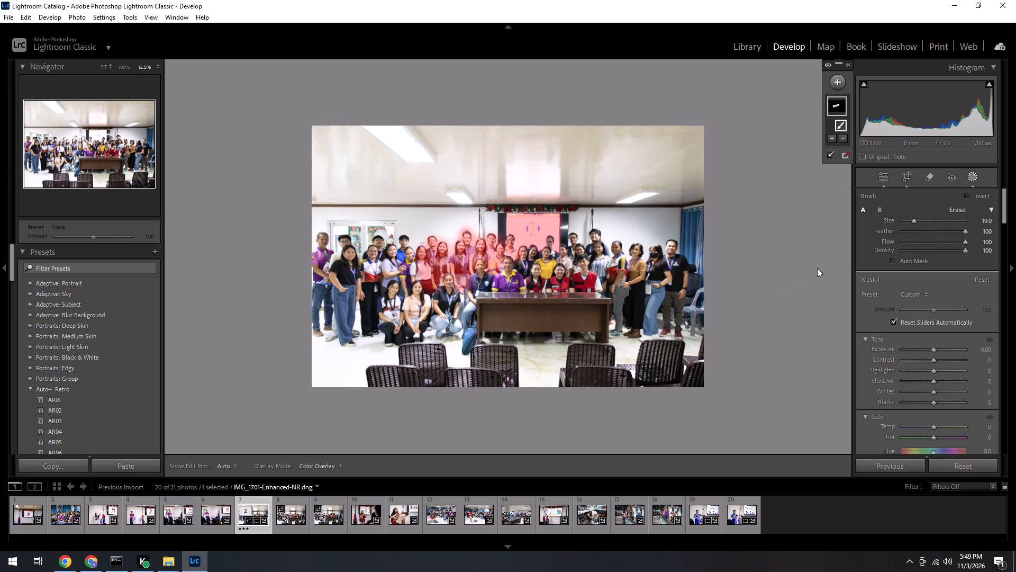
key("ctrl+equal")
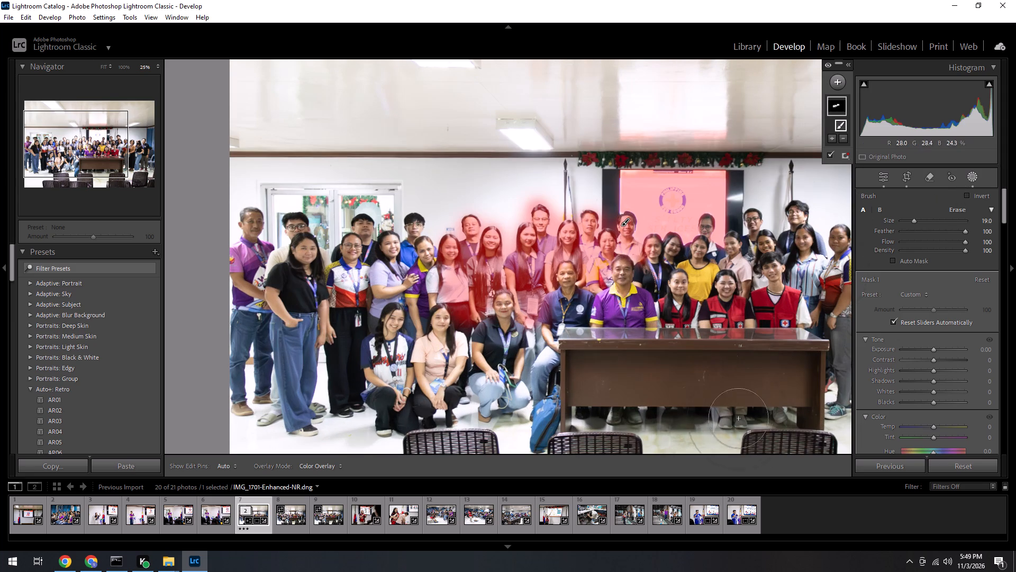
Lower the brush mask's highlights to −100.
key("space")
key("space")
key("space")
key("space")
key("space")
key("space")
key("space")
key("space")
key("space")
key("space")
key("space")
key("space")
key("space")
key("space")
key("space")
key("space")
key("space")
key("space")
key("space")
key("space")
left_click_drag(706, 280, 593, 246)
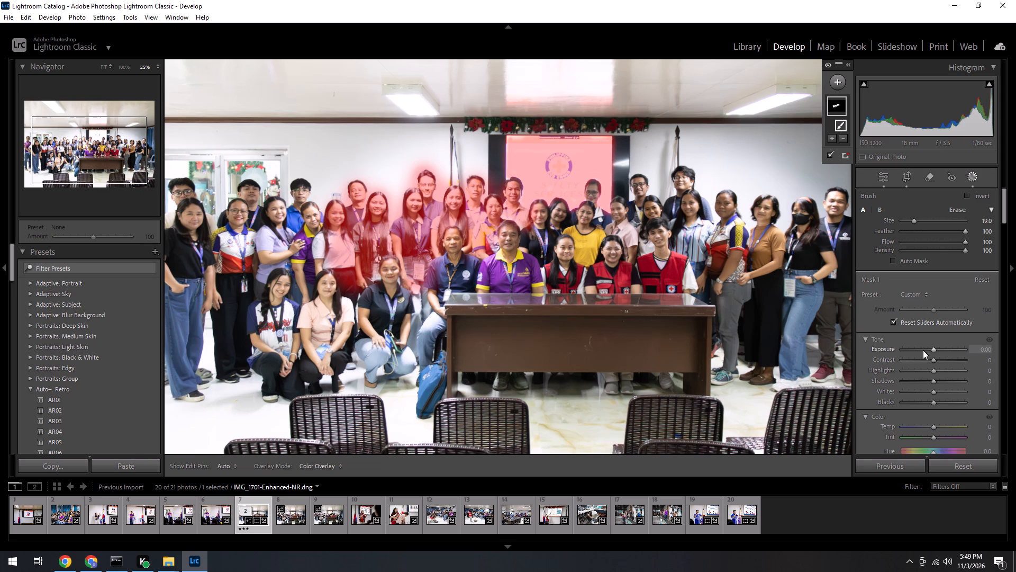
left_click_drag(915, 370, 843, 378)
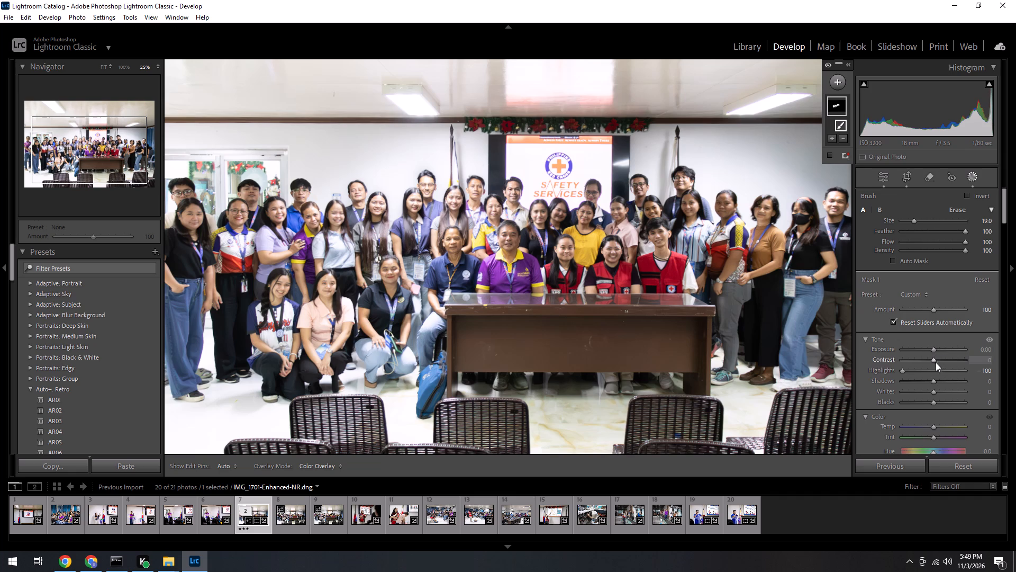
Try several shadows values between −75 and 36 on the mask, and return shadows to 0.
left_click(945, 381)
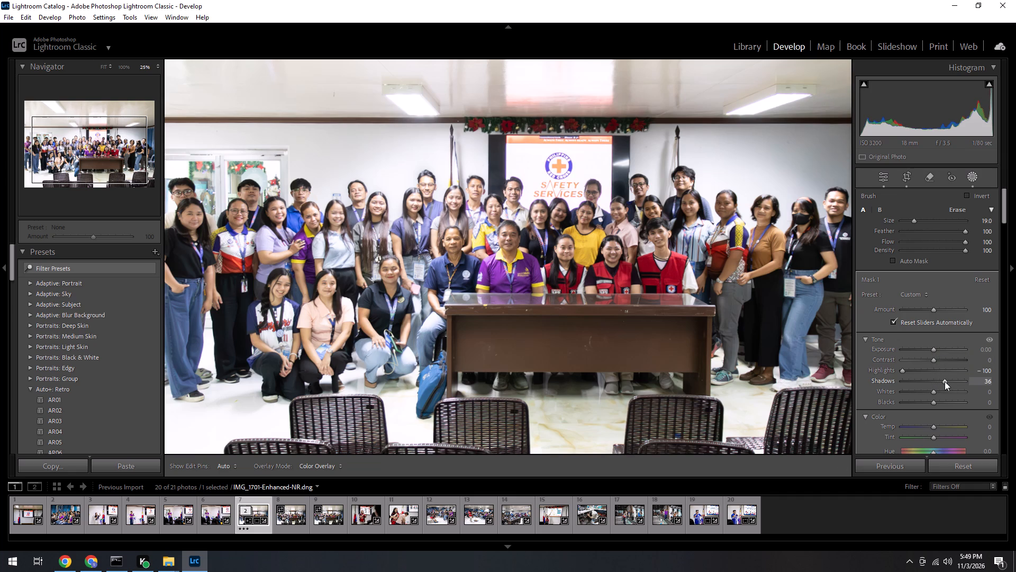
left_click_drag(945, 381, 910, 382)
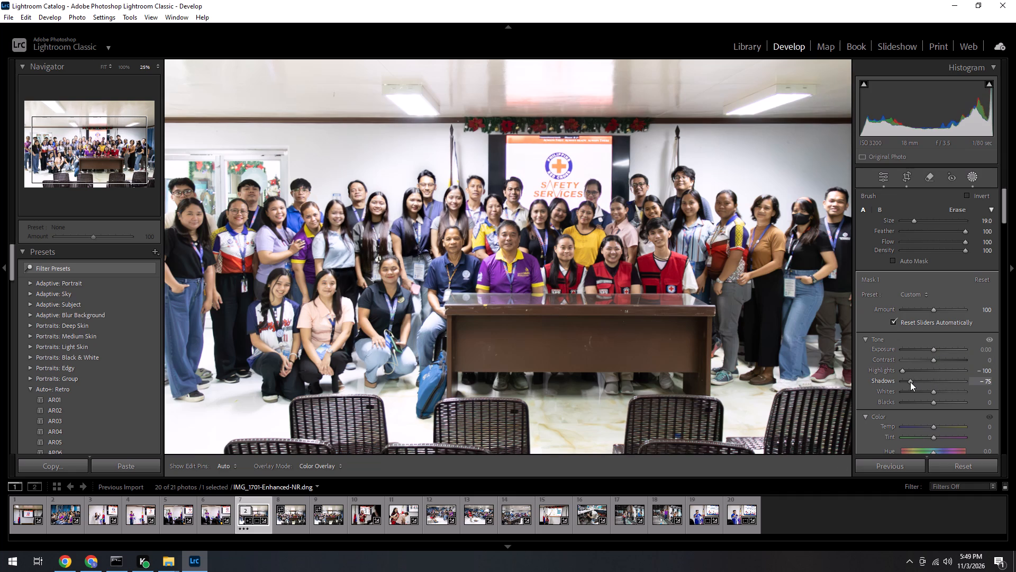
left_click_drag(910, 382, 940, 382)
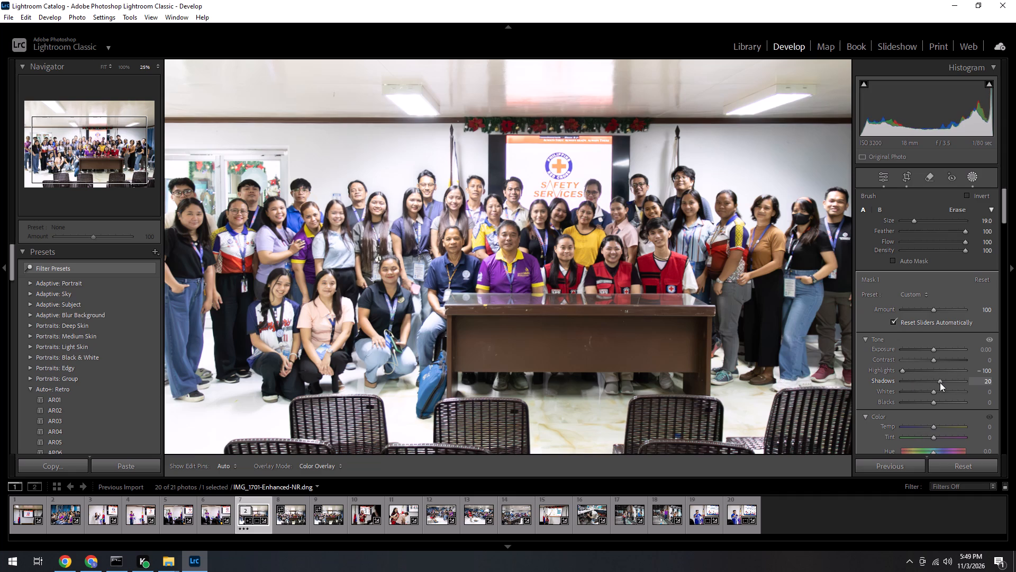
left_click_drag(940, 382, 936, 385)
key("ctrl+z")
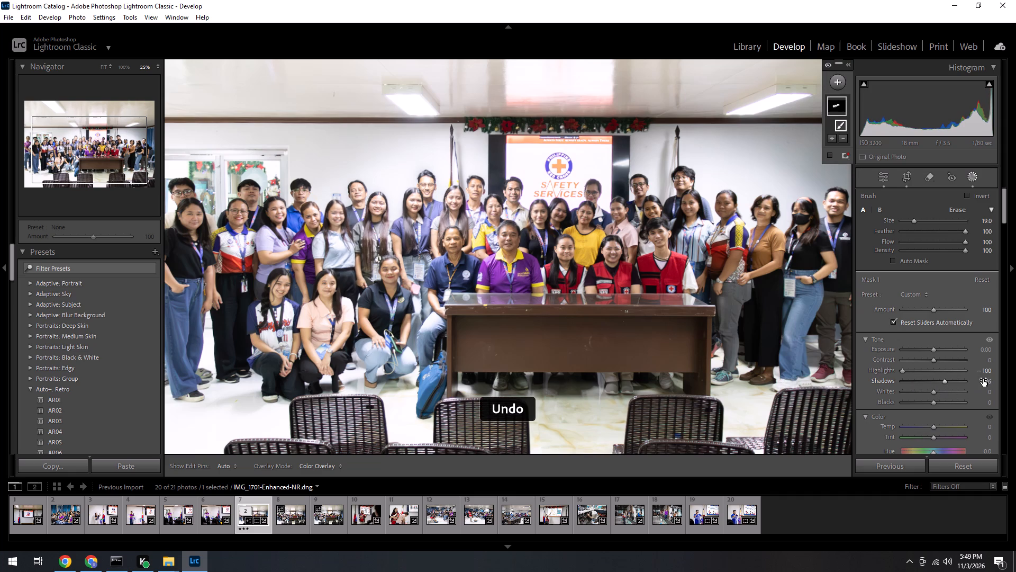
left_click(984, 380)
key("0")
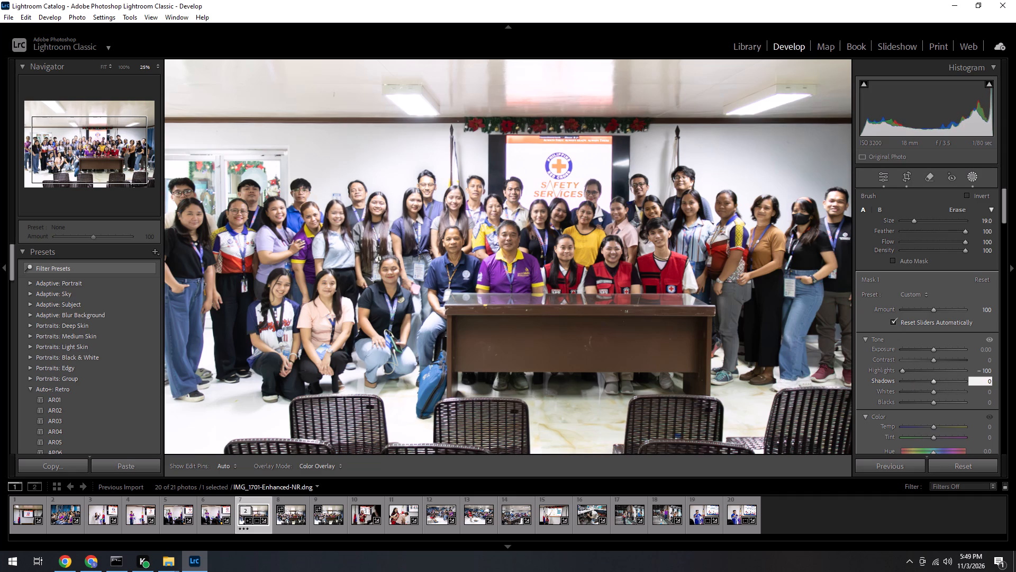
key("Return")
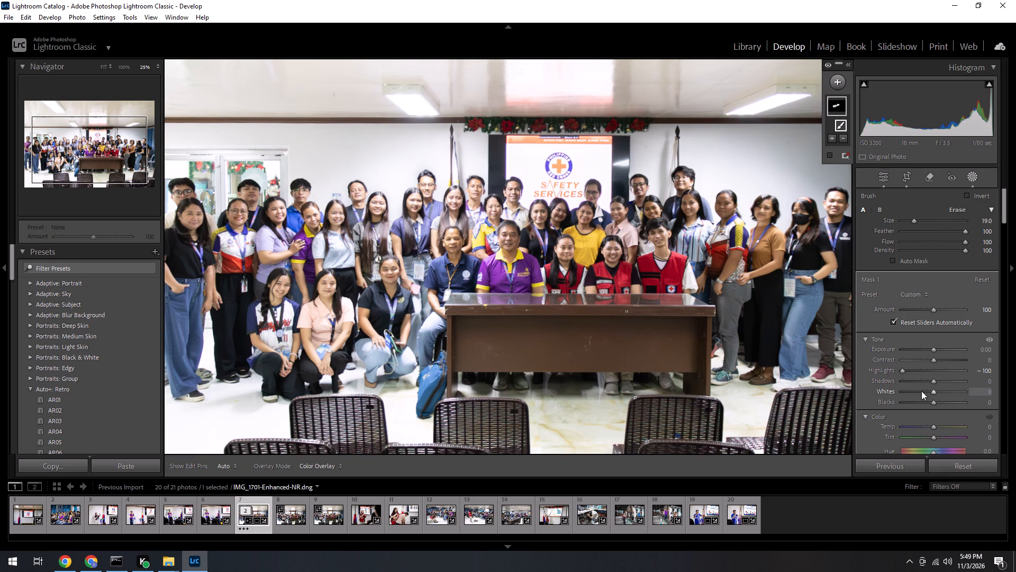
Set the mask's whites to −22 and its exposure to −0.47.
left_click(921, 392)
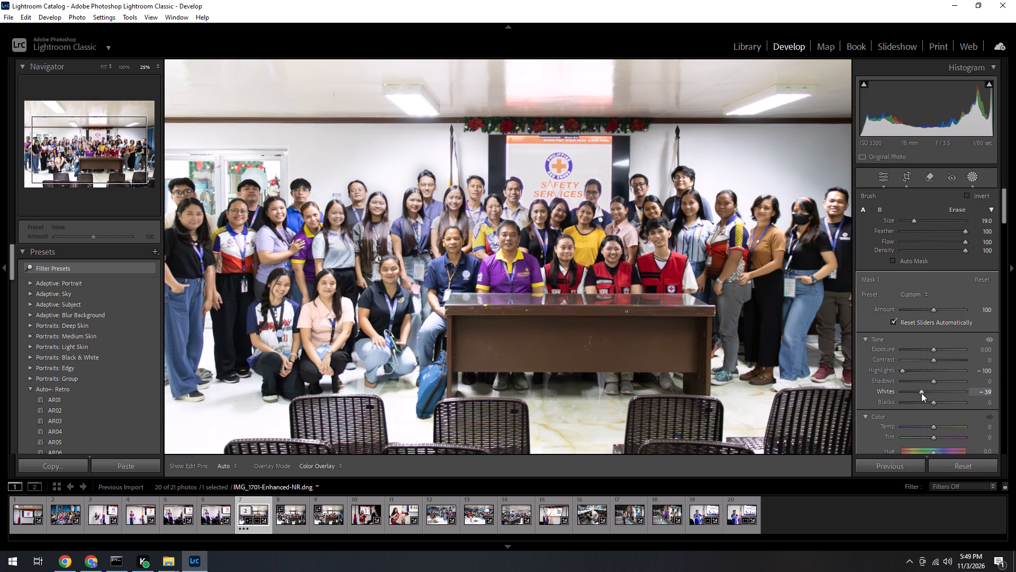
left_click_drag(921, 392, 926, 391)
left_click_drag(926, 391, 926, 391)
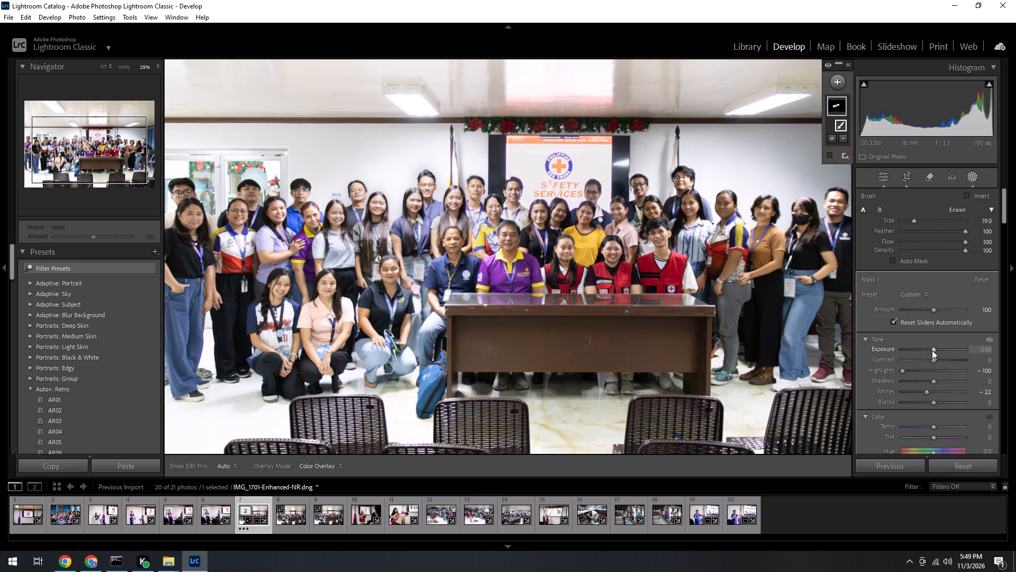
left_click(932, 350)
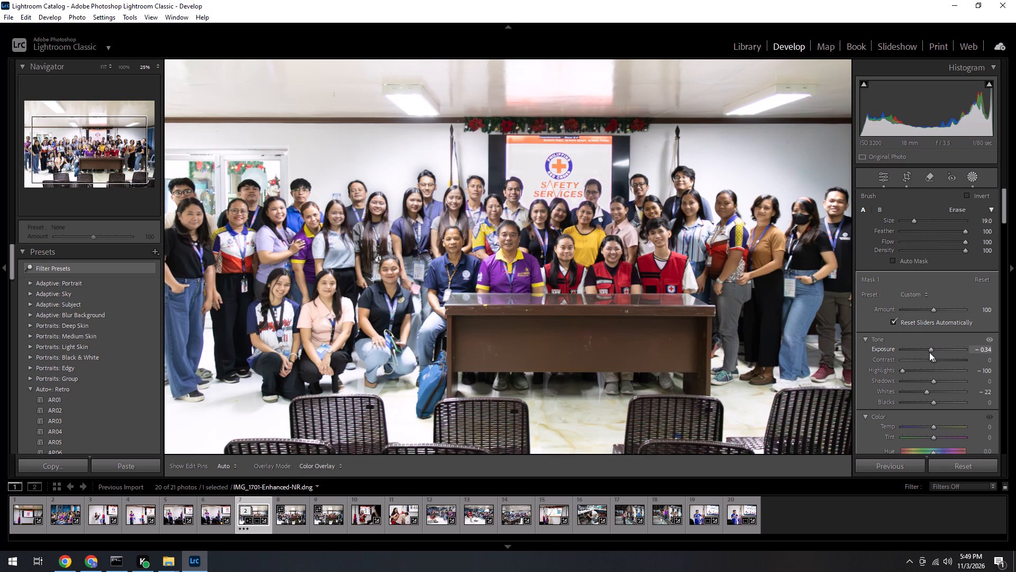
left_click(931, 351)
Raise the mask's shadows to 39.
left_click(942, 381)
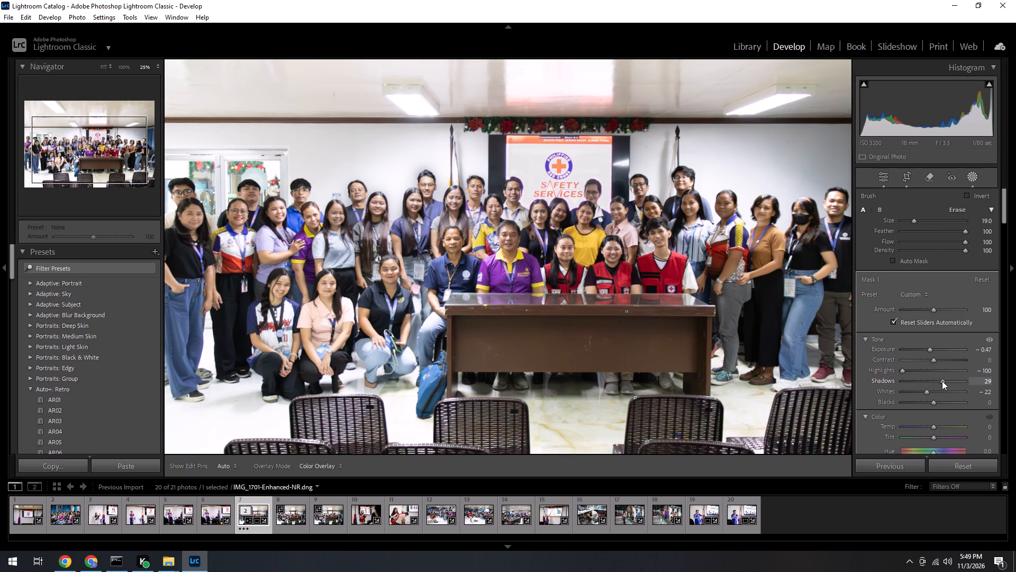
left_click(952, 380)
left_click_drag(952, 380, 946, 380)
left_click_drag(946, 380, 946, 380)
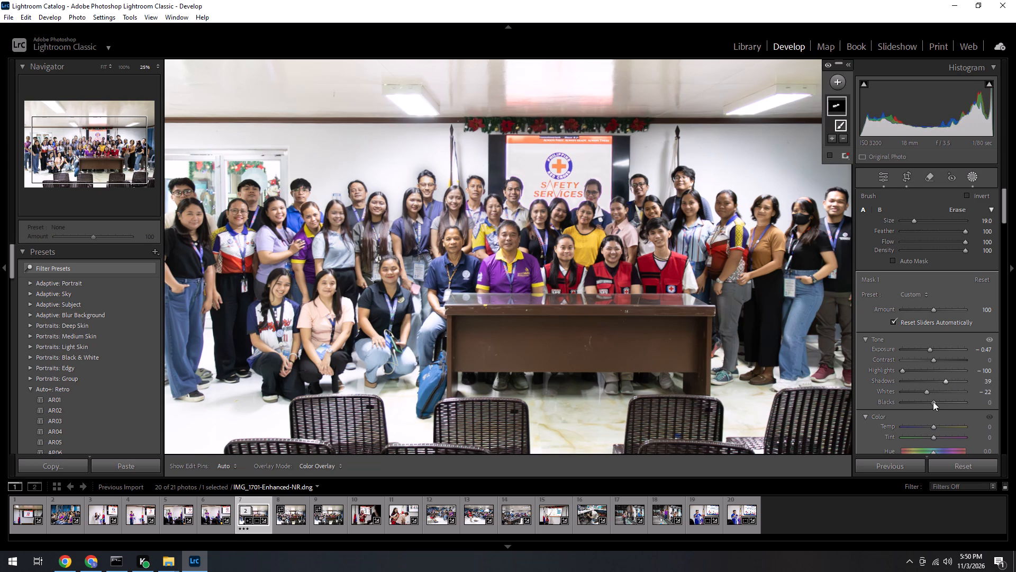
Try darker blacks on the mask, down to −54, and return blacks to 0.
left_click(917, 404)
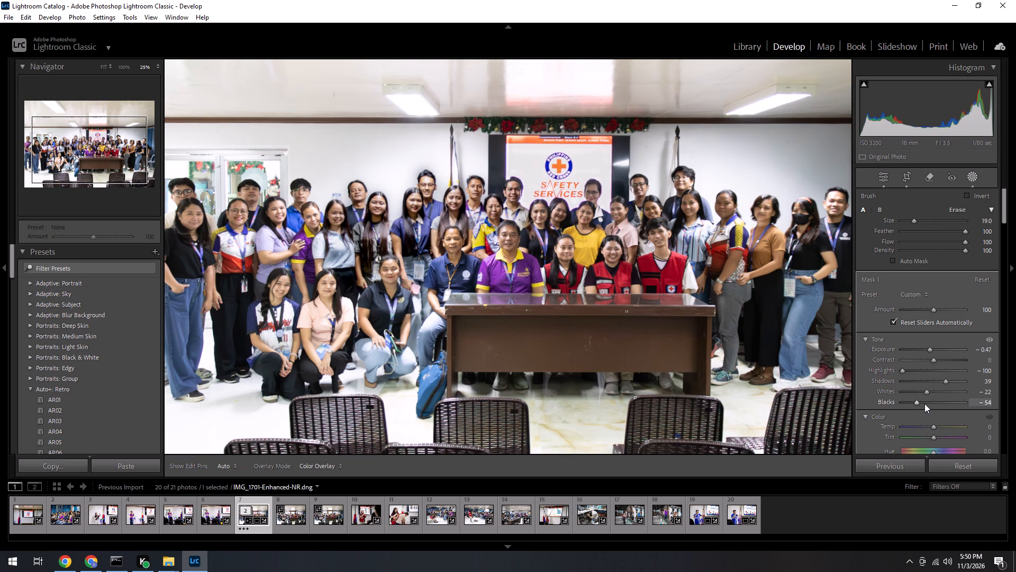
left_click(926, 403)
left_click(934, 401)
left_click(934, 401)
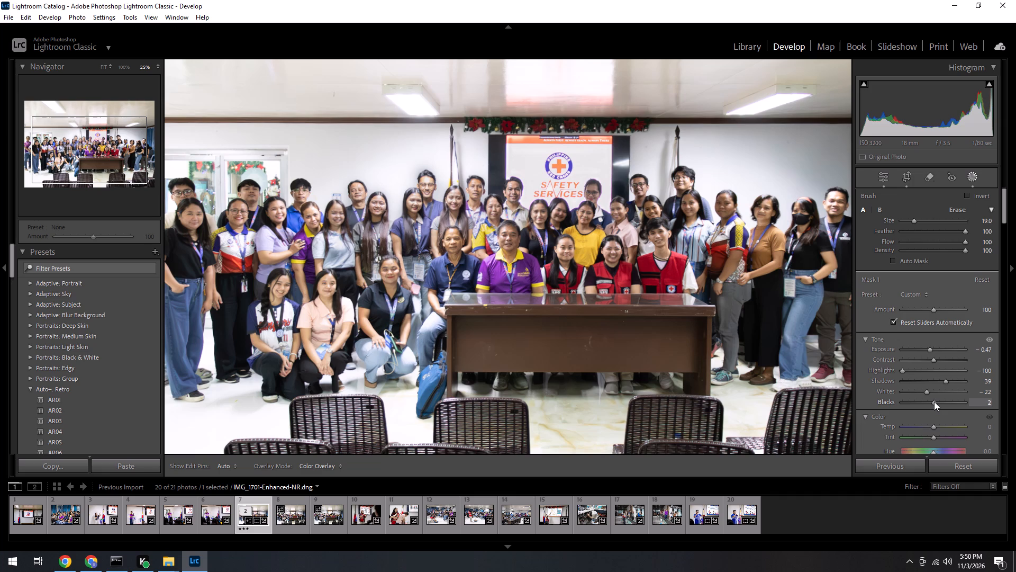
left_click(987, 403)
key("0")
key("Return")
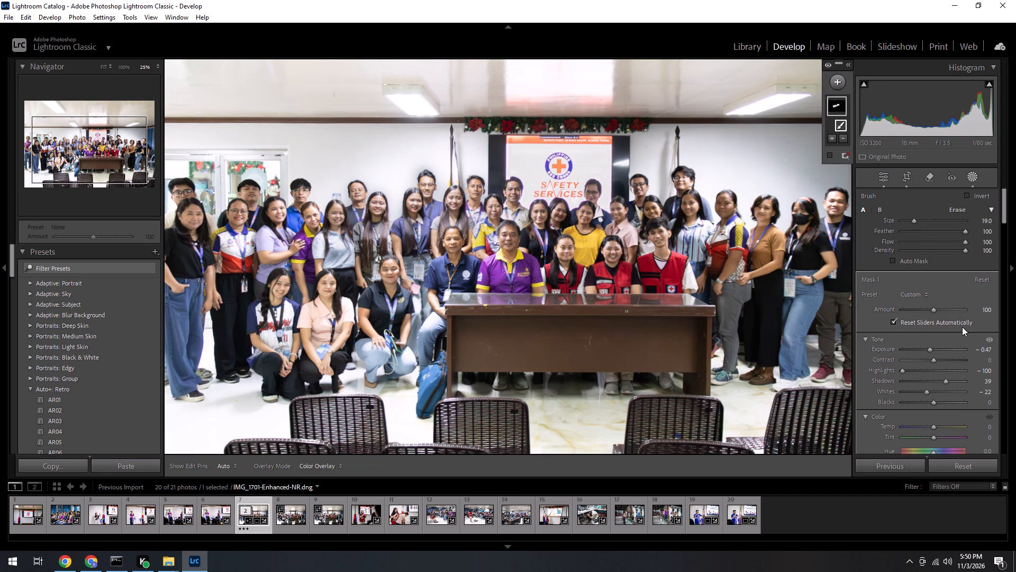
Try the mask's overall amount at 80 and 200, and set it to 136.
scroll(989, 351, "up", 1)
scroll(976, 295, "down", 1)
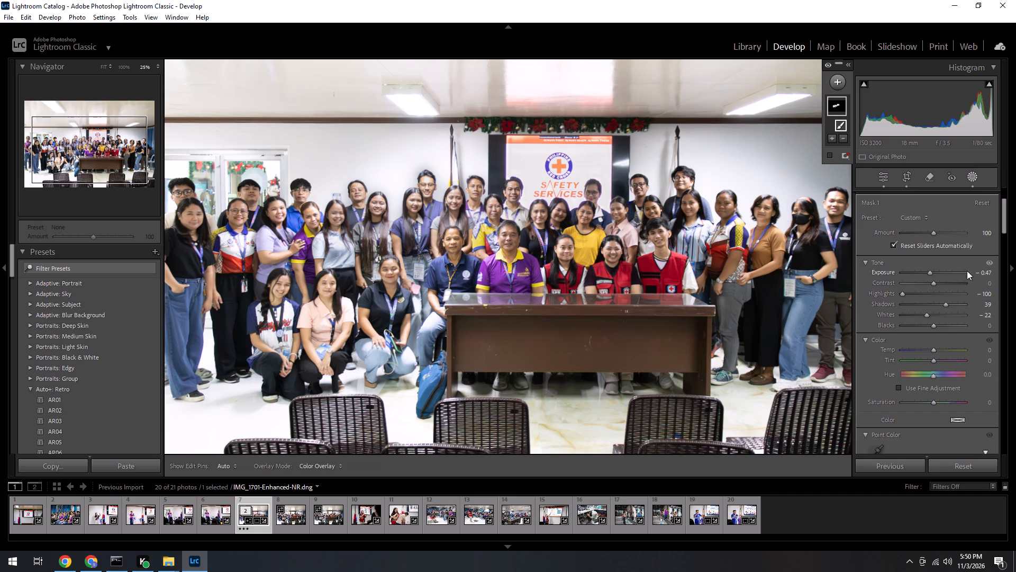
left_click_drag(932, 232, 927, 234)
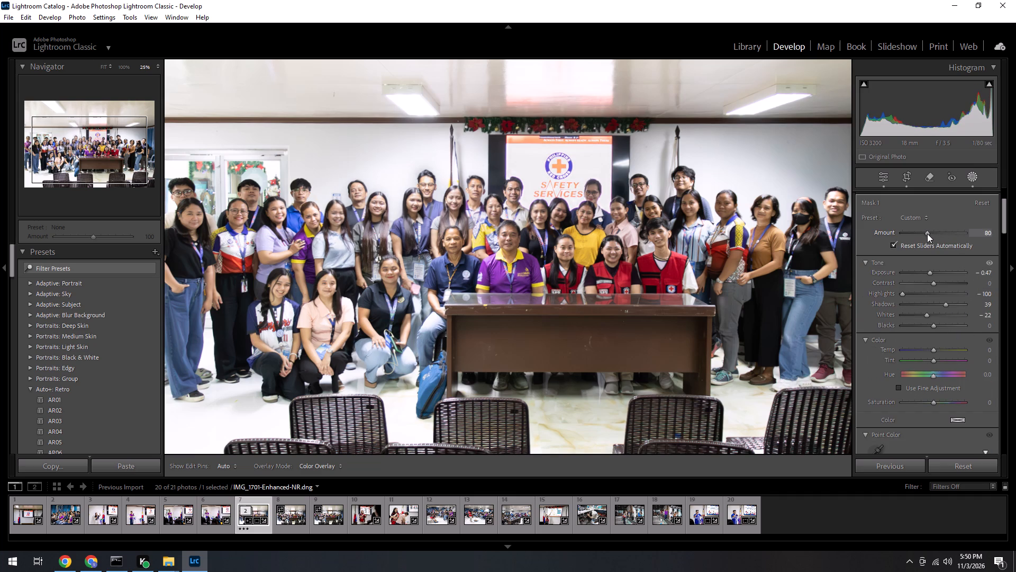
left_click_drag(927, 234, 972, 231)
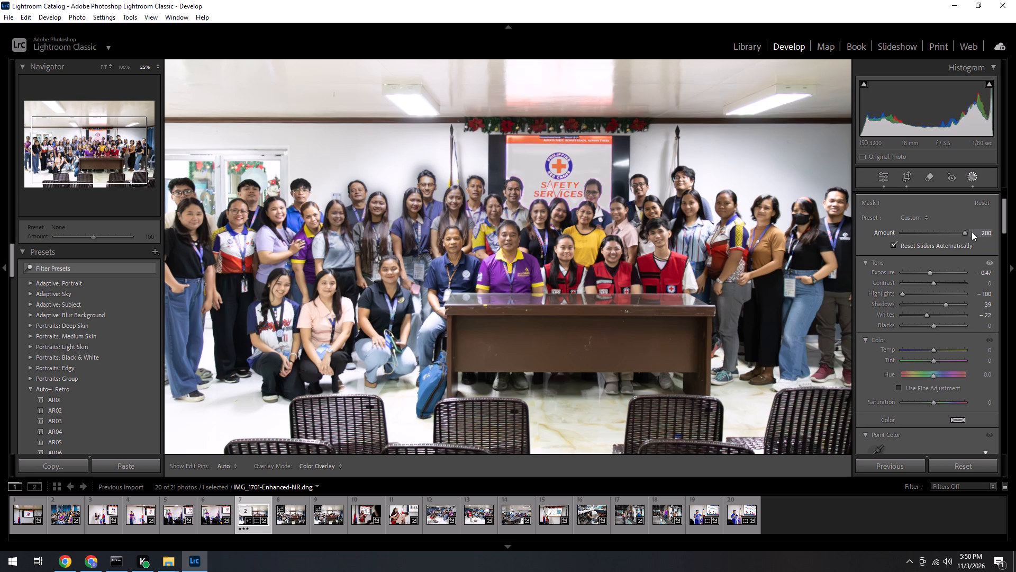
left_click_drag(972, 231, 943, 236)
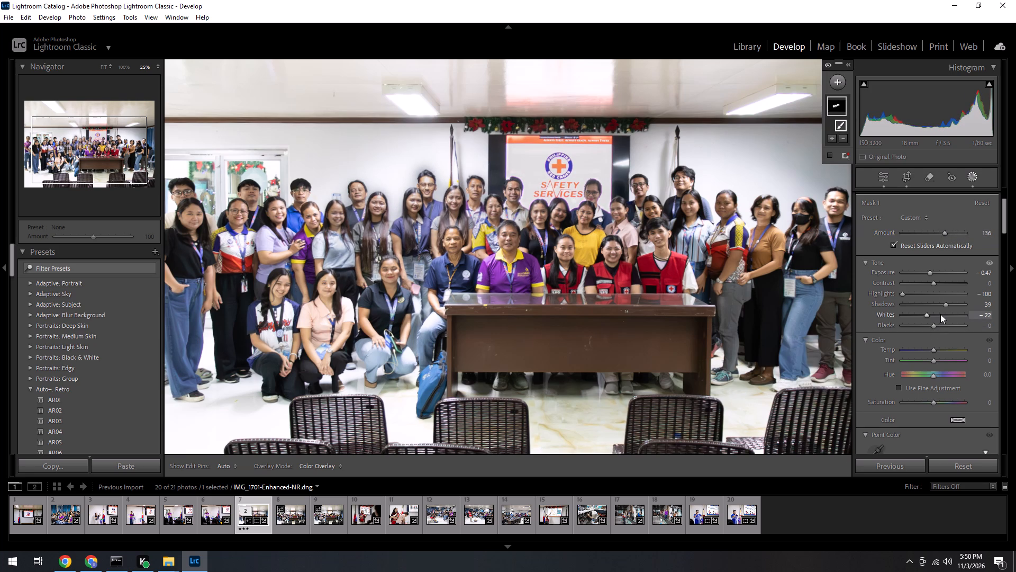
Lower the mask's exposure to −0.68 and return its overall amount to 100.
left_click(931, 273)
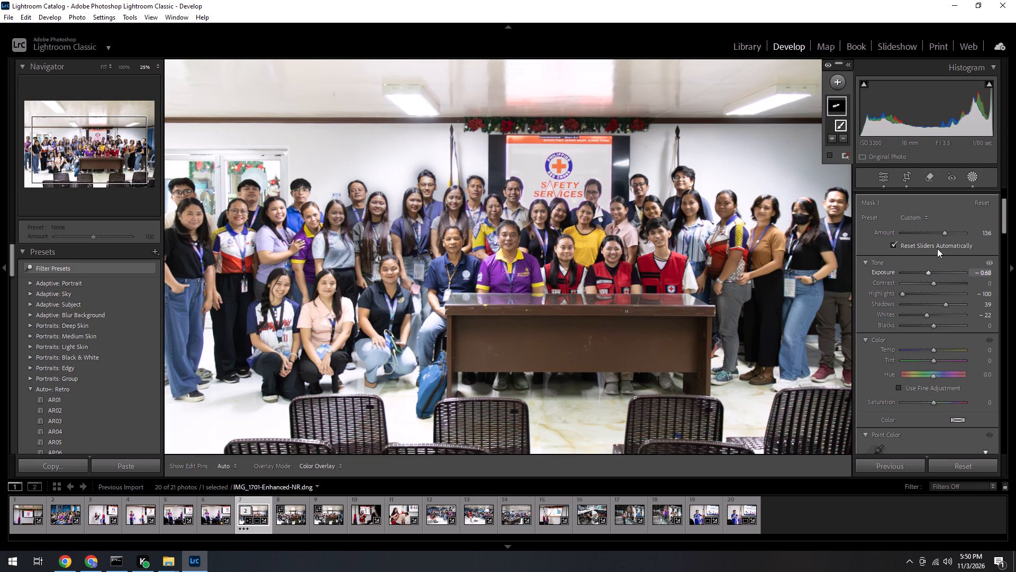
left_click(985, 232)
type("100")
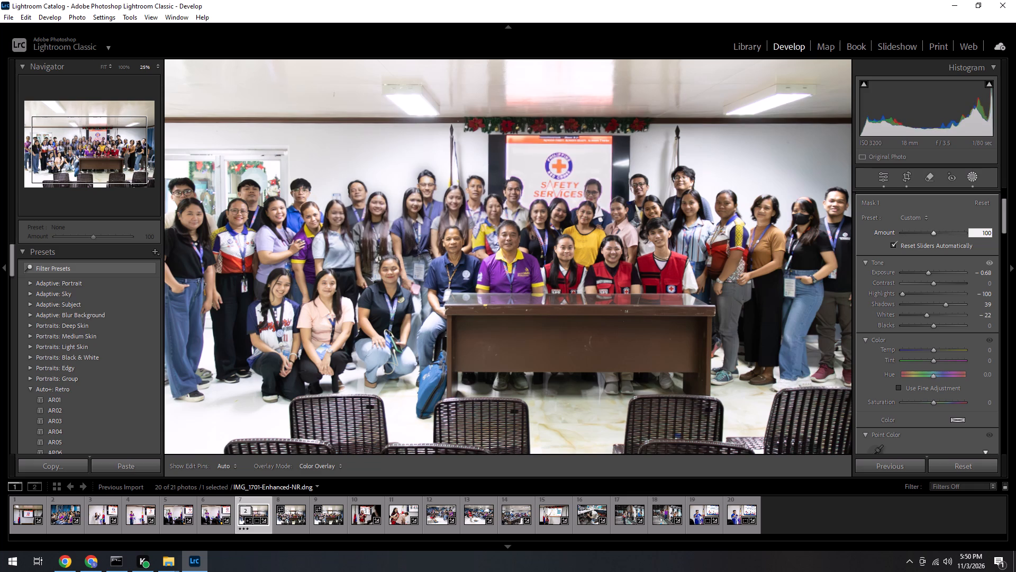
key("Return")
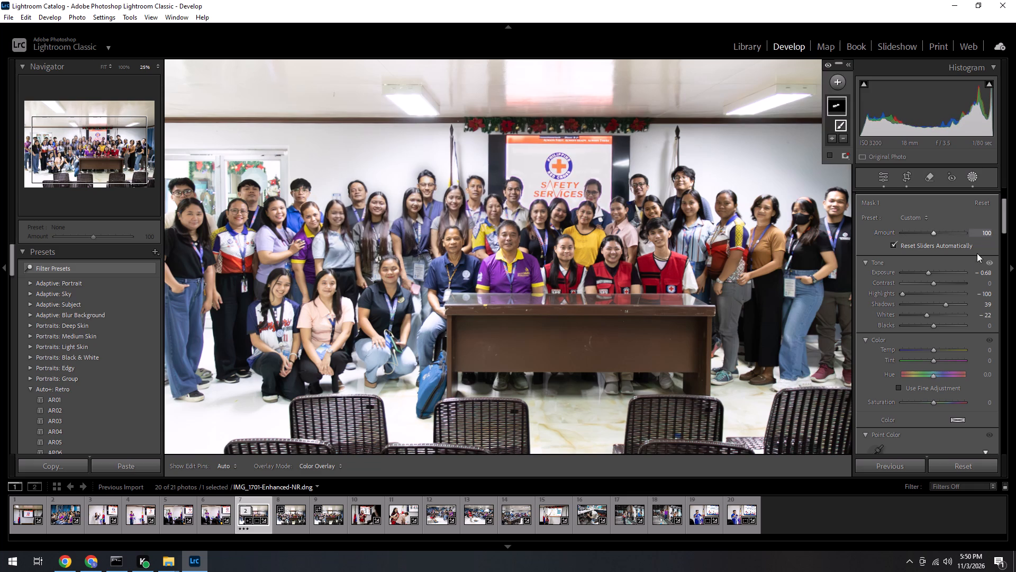
Rebalance the mask's exposure and highlights, setting exposure to −0.75 and highlights to −71.
left_click(929, 273)
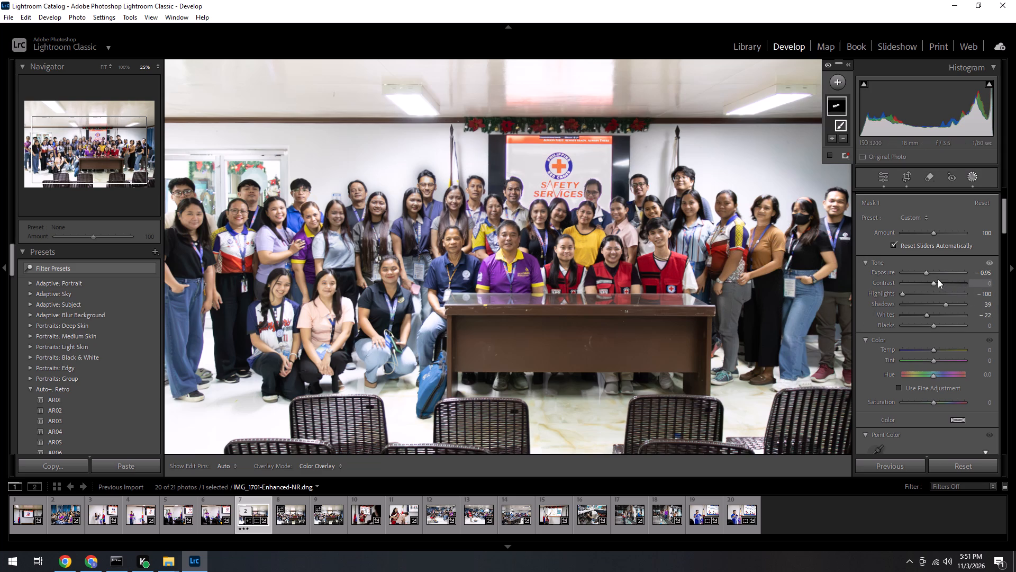
left_click(919, 294)
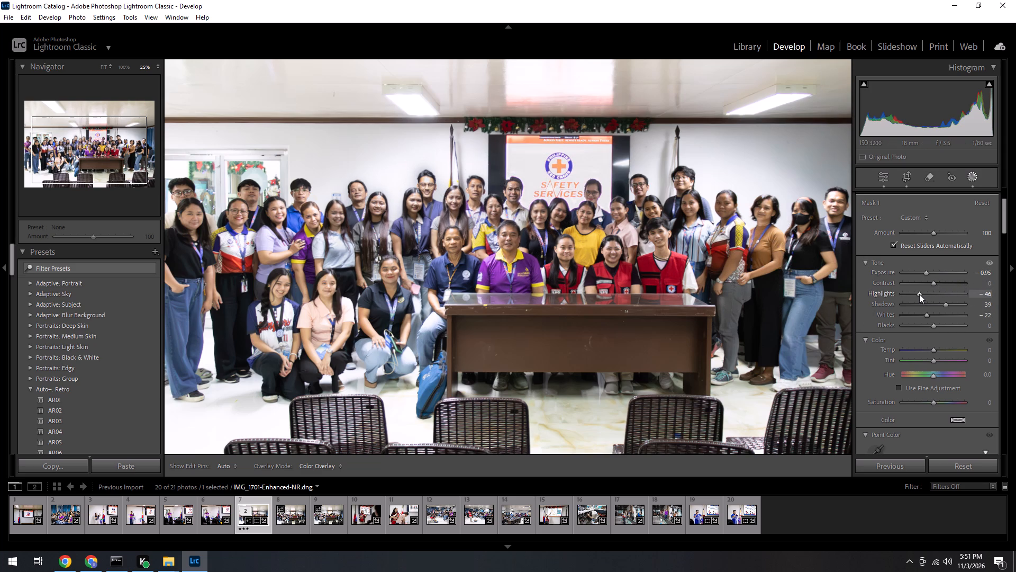
left_click_drag(919, 295, 923, 295)
left_click_drag(923, 295, 924, 295)
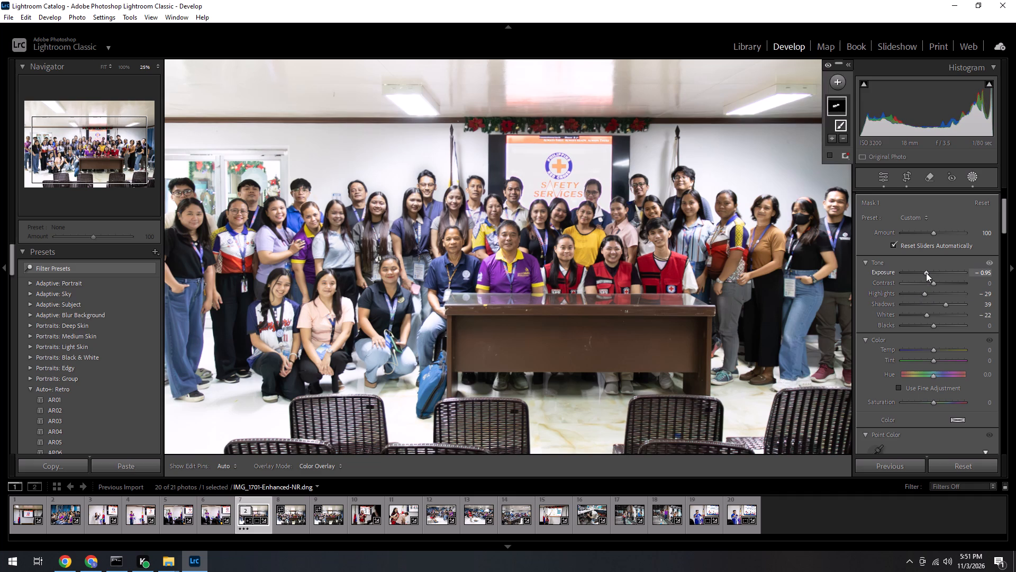
left_click(926, 273)
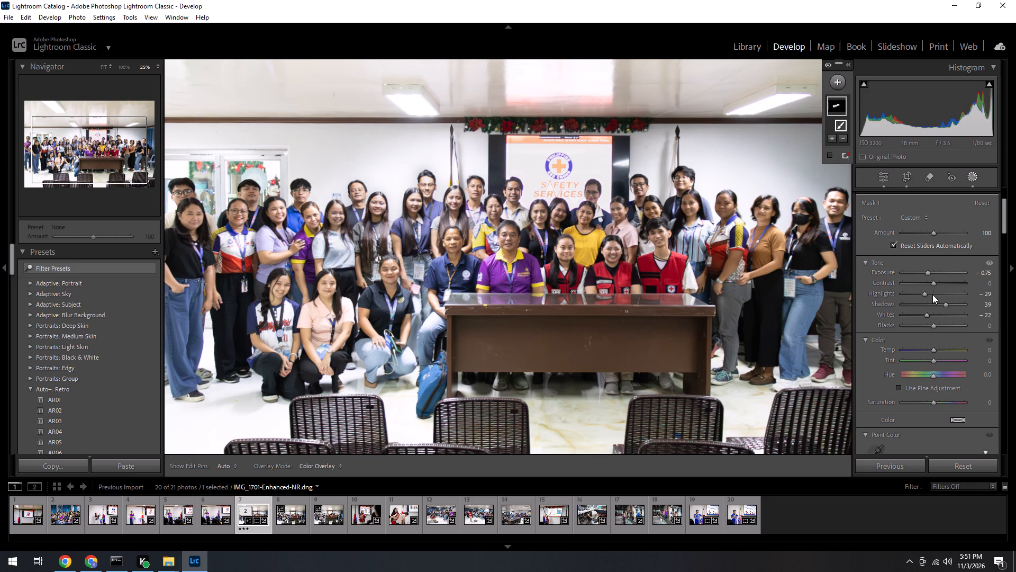
left_click(931, 293)
left_click_drag(931, 293, 912, 289)
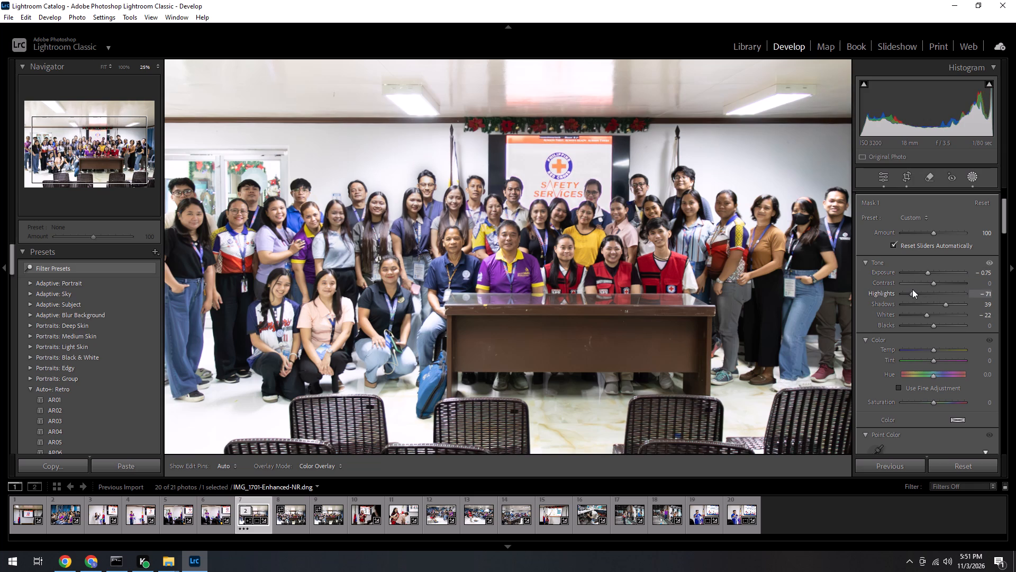
Ease the brush mask's highlights to −56 and leave mask editing.
left_click_drag(912, 289, 912, 288)
left_click_drag(912, 288, 915, 287)
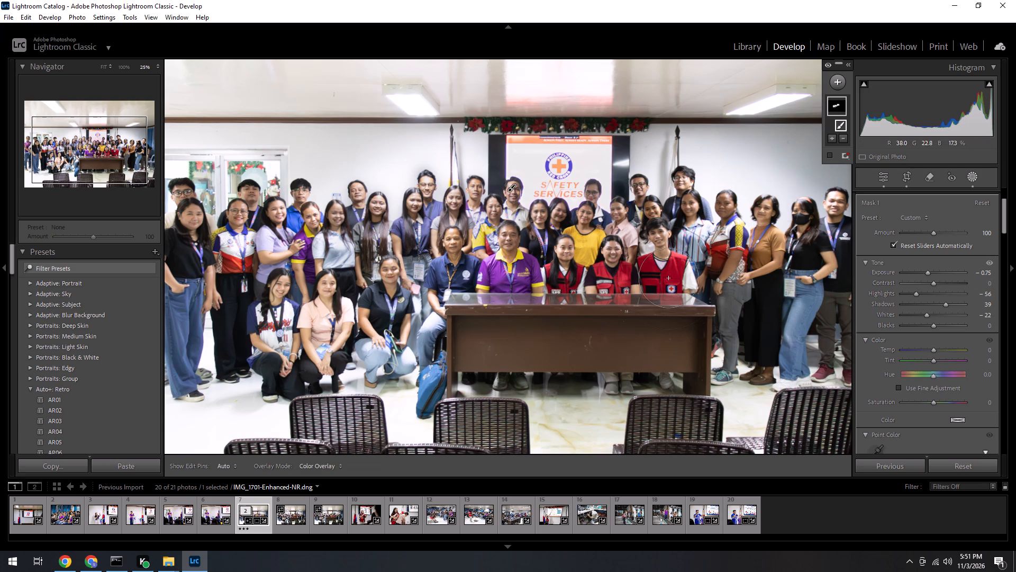
key("ctrl+minus")
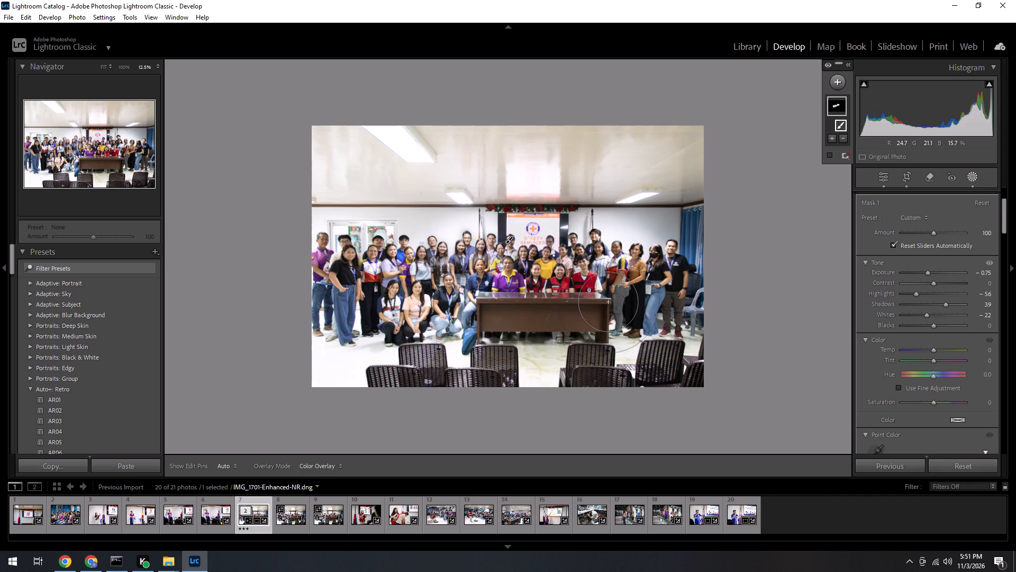
left_click(881, 177)
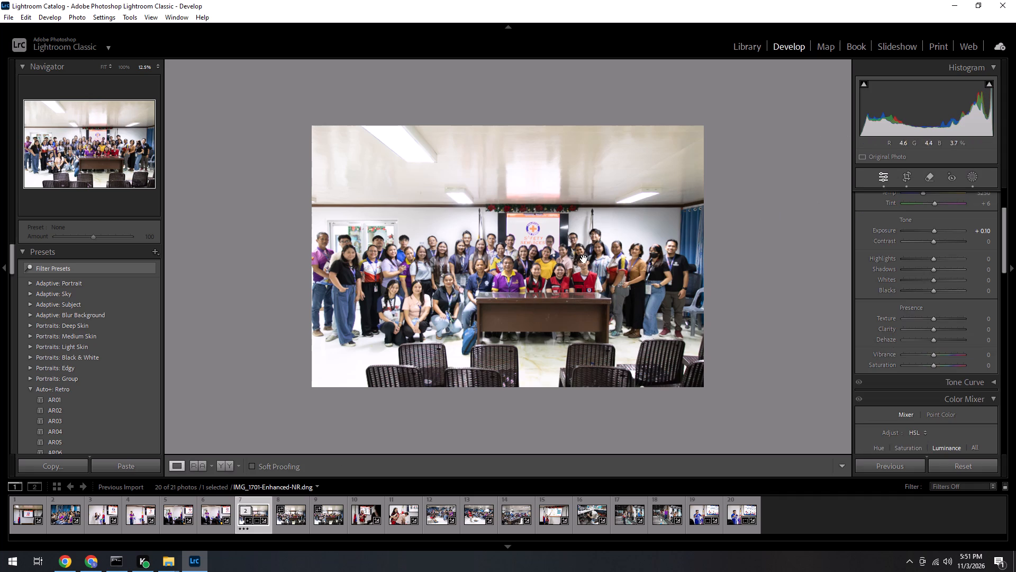
Set the whole photo's highlights to −100 and its exposure to +0.50.
key("z")
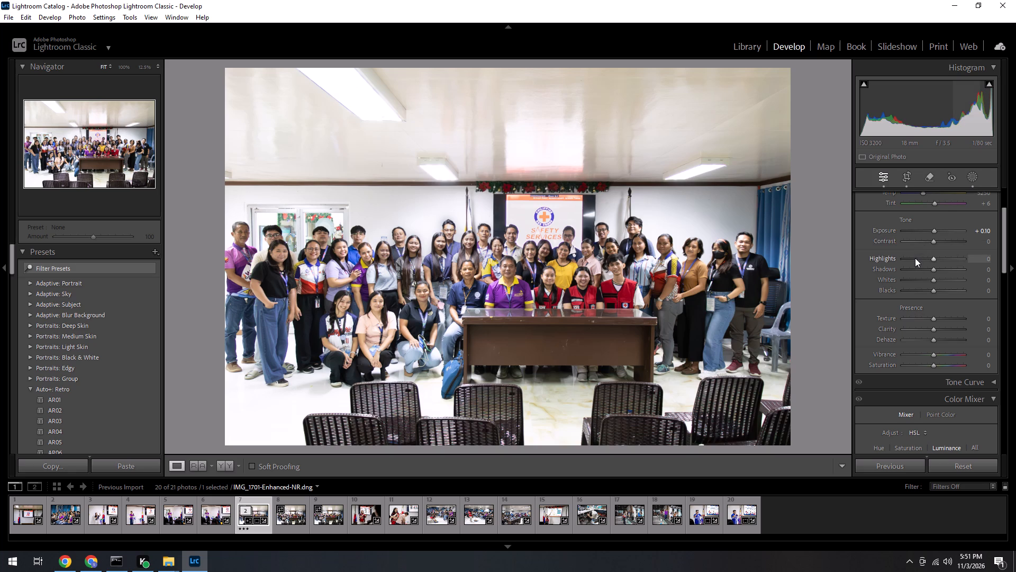
left_click_drag(913, 260, 864, 262)
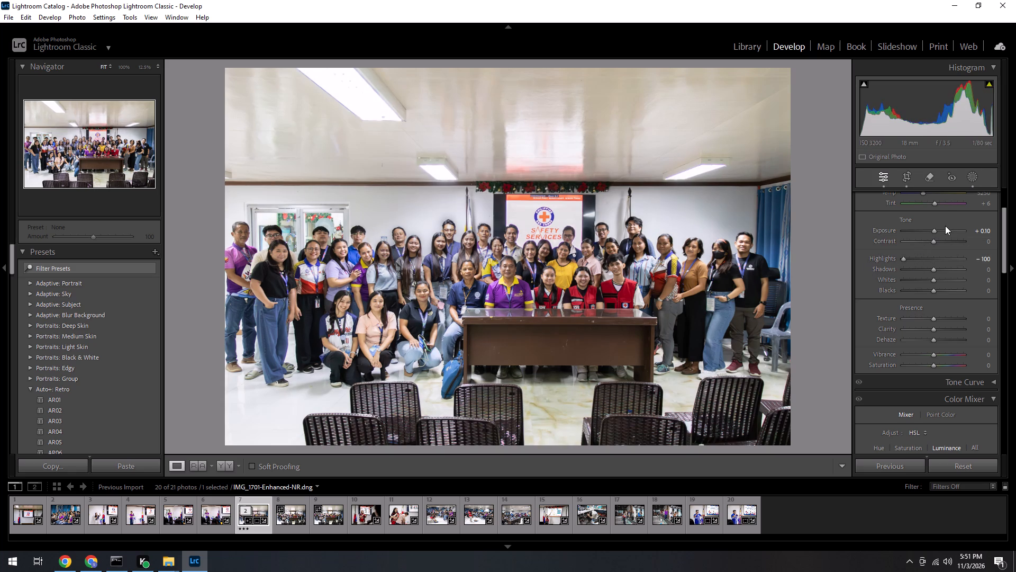
left_click(934, 230)
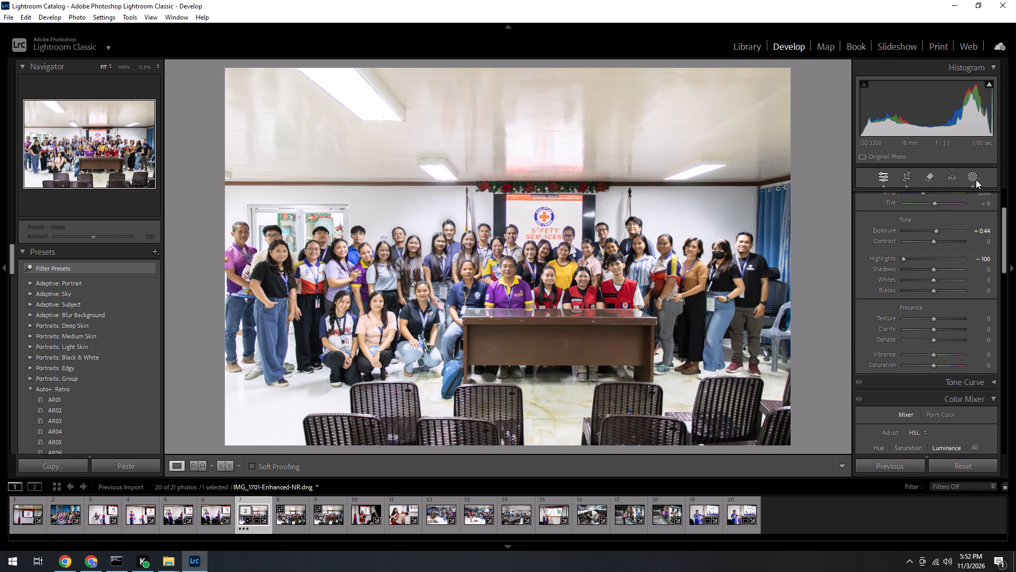
left_click(987, 230)
type(".50")
key("Return")
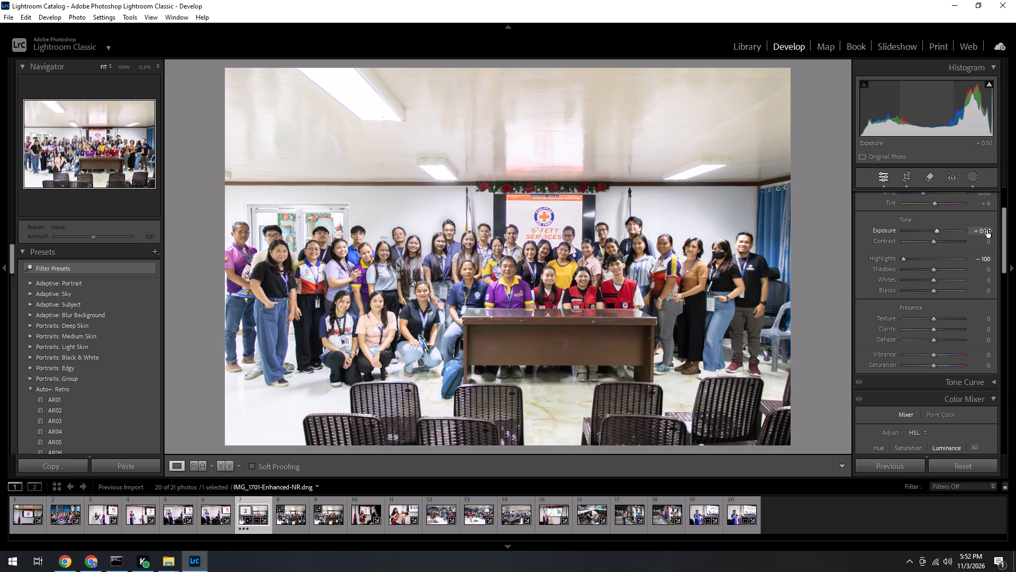
Add a radial gradient mask centred over the three people crouching in front, beside the table.
left_click(971, 180)
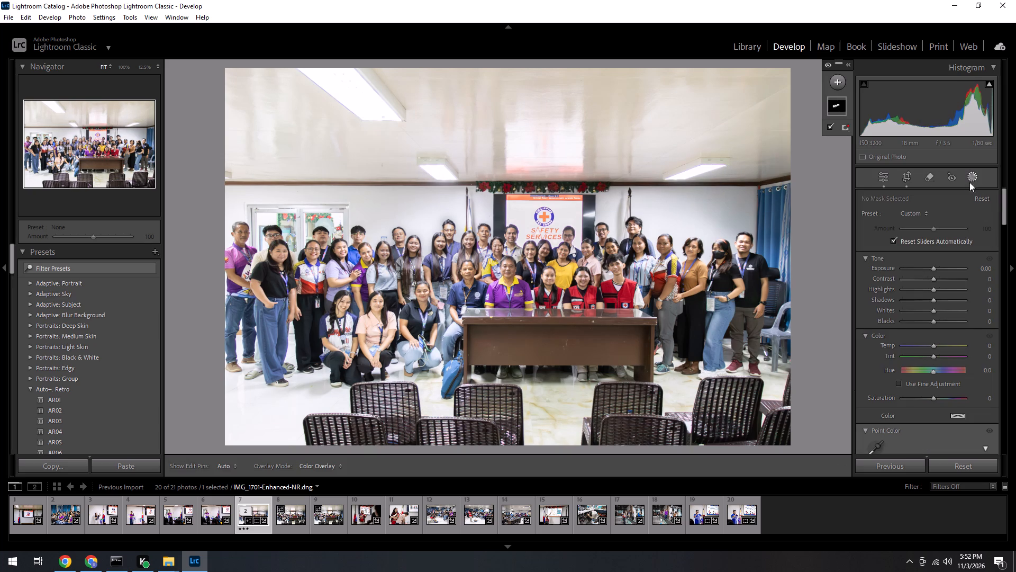
left_click(840, 82)
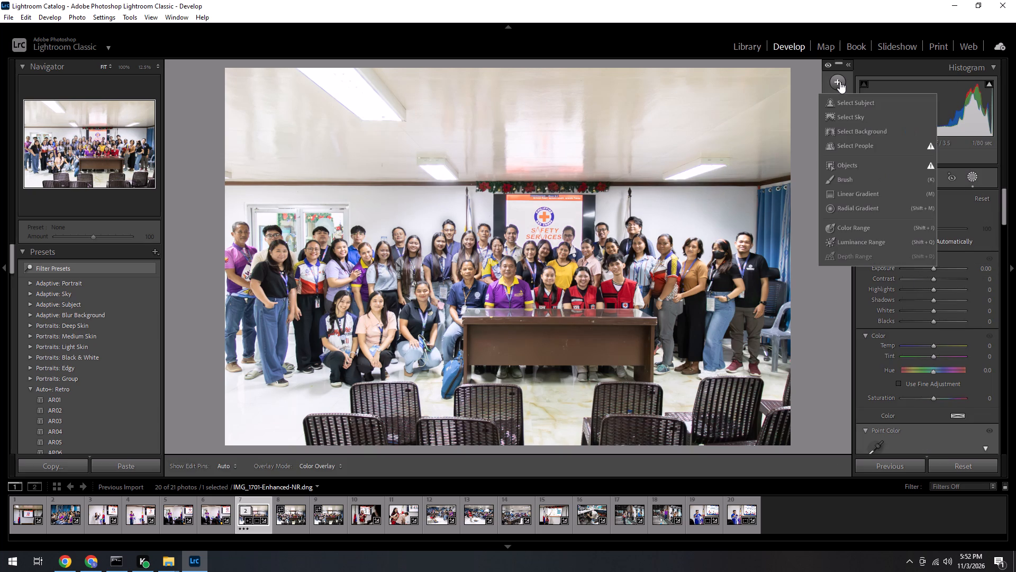
left_click(856, 206)
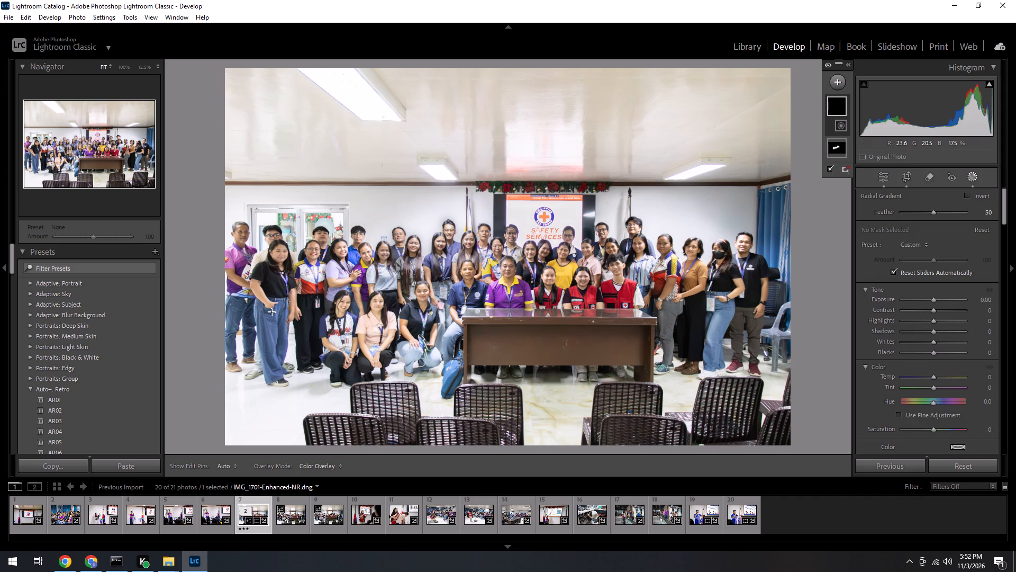
left_click_drag(286, 314, 412, 399)
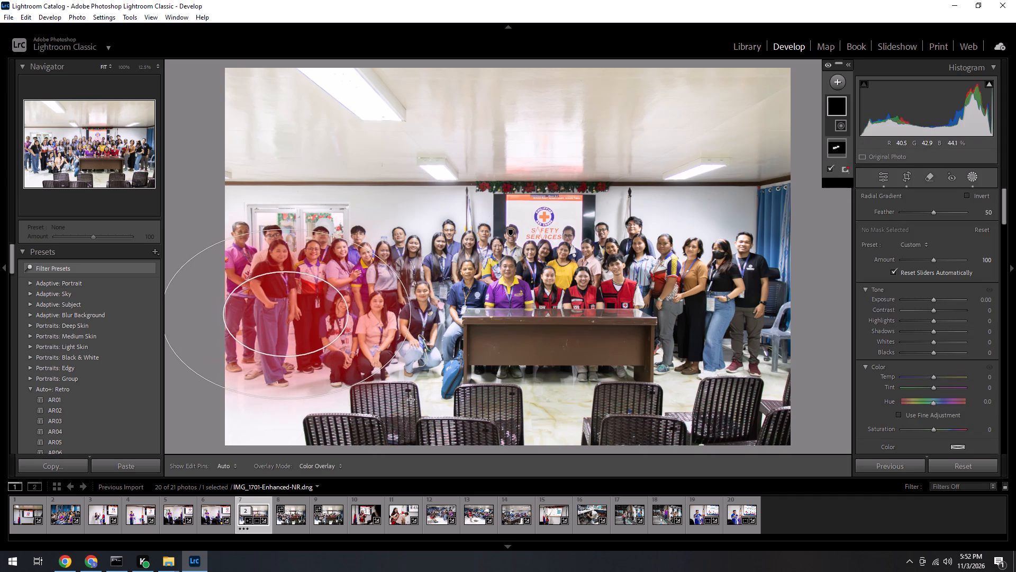
left_click_drag(284, 316, 368, 352)
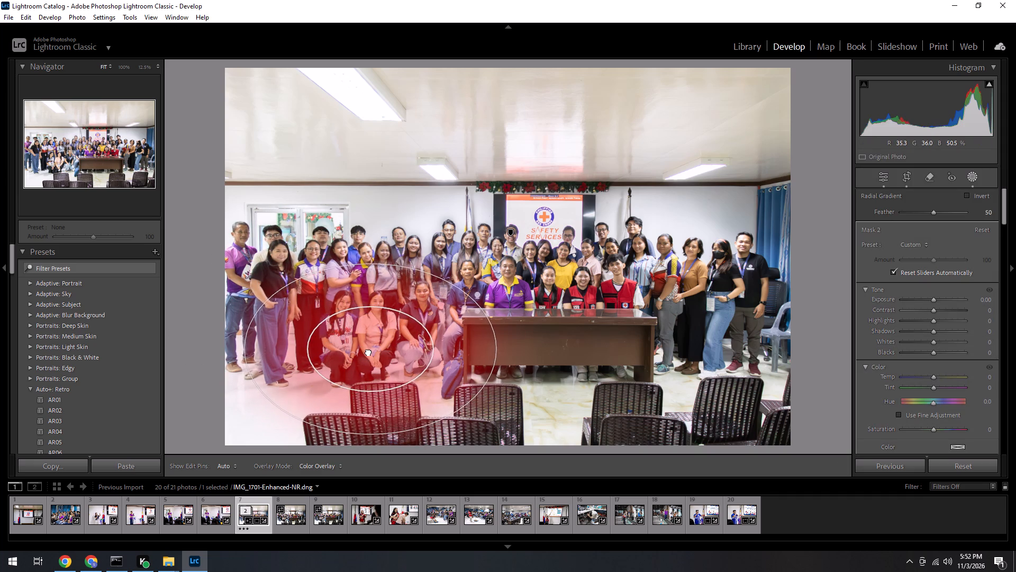
left_click_drag(368, 352, 368, 349)
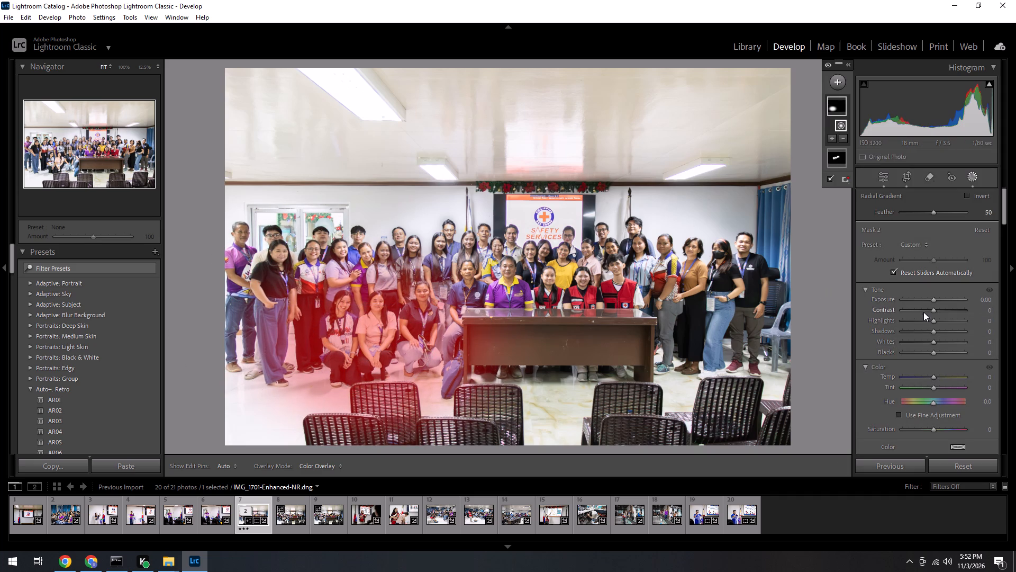
Set the crouching group's radial mask to highlights −51 and exposure −0.34.
left_click(918, 319)
left_click(927, 299)
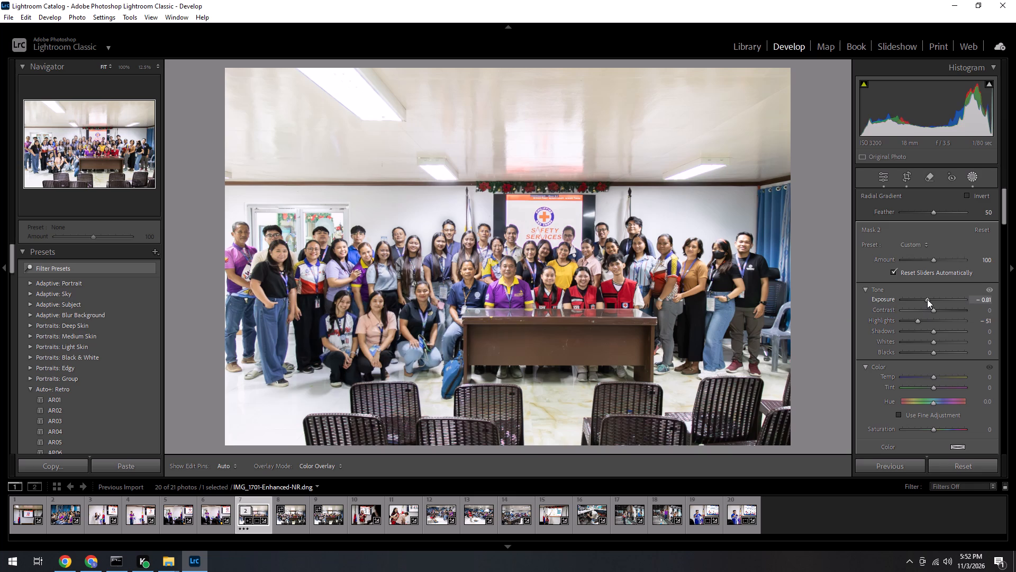
left_click(927, 299)
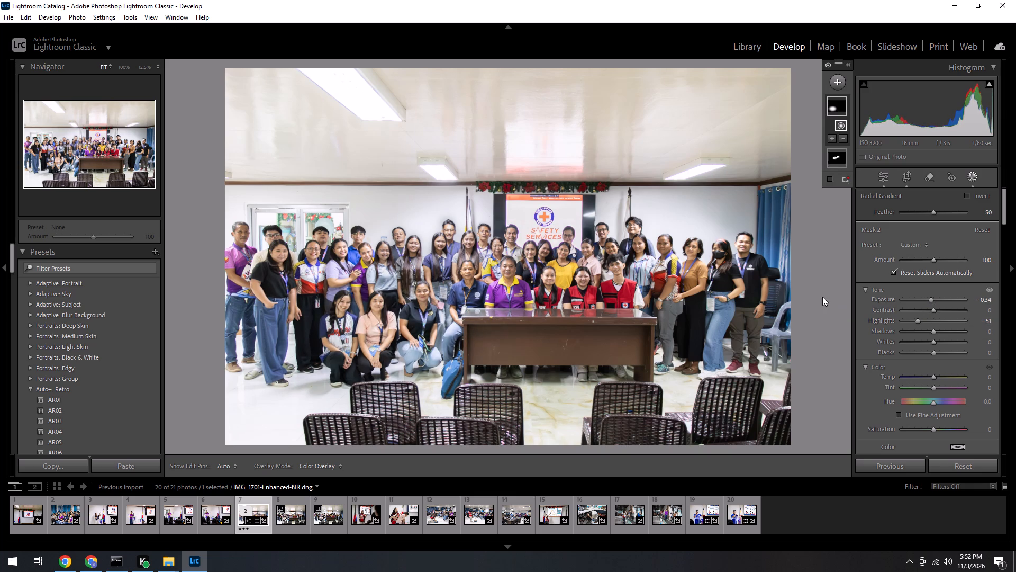
left_click(972, 176)
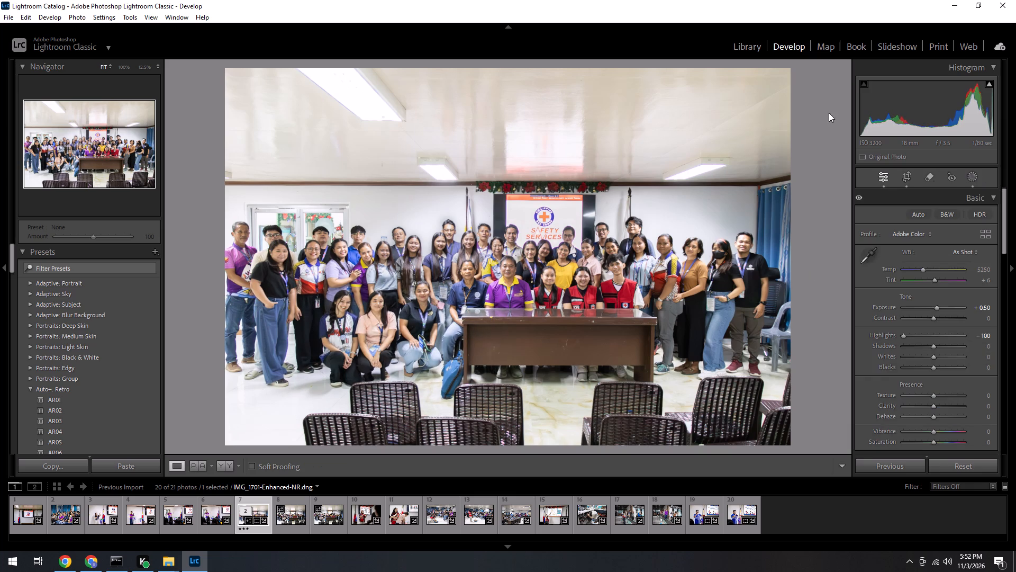
Add a wide, flat radial gradient mask over the wall and standing people between the flag and the blue curtain.
left_click(970, 177)
left_click(836, 79)
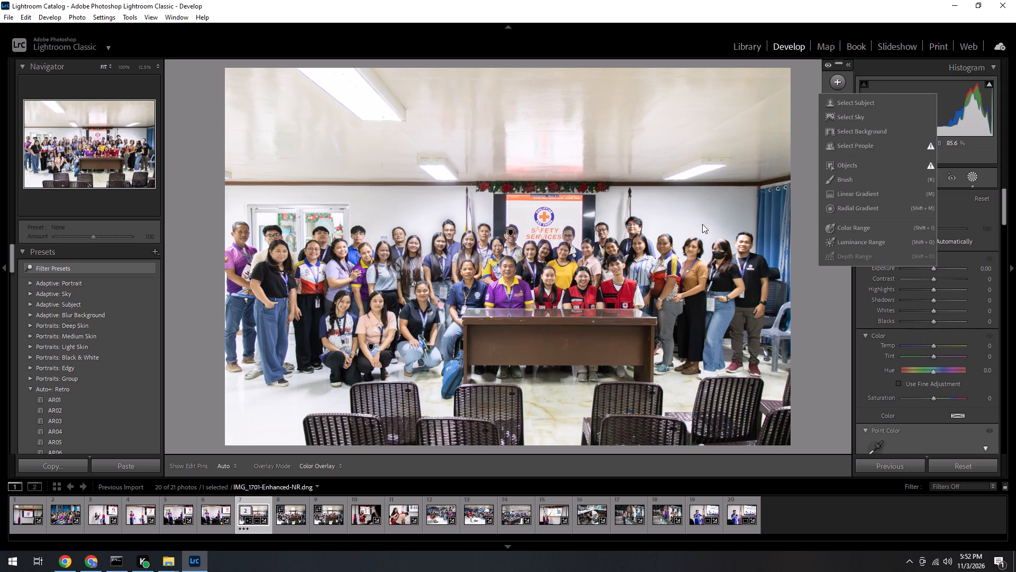
left_click(856, 210)
left_click_drag(639, 210, 743, 243)
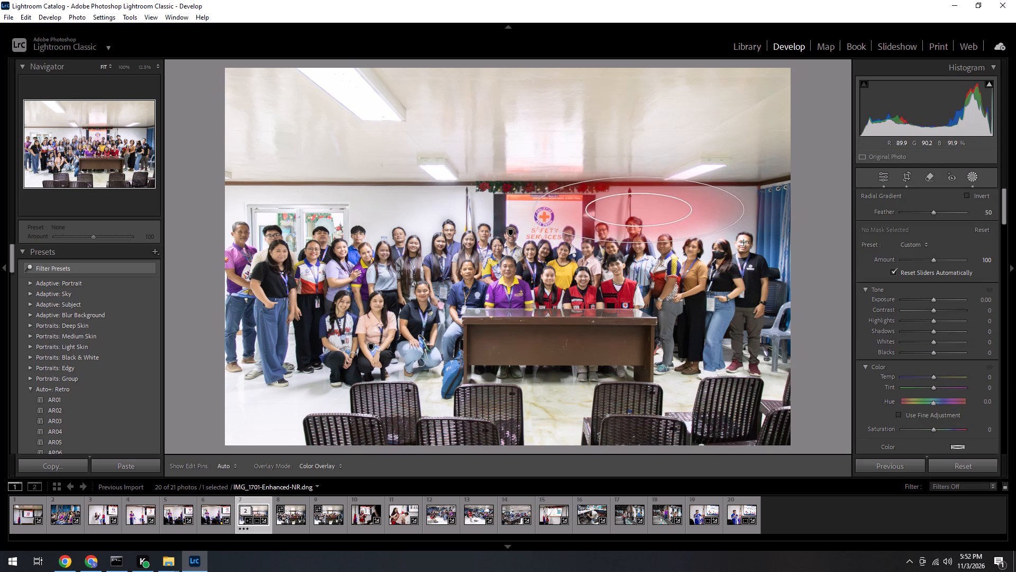
left_click_drag(743, 243, 743, 243)
left_click_drag(750, 218, 746, 228)
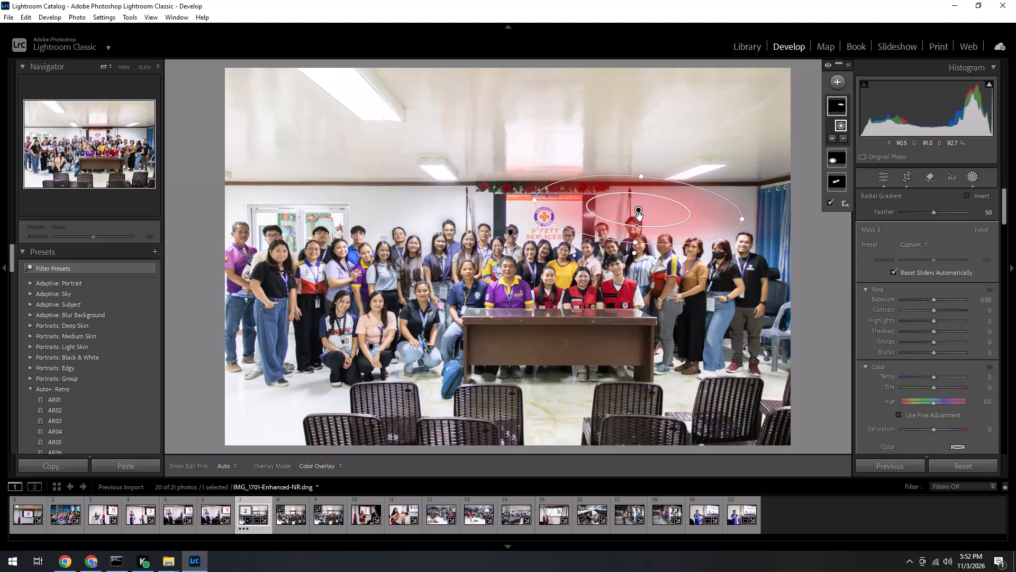
left_click_drag(637, 214, 696, 234)
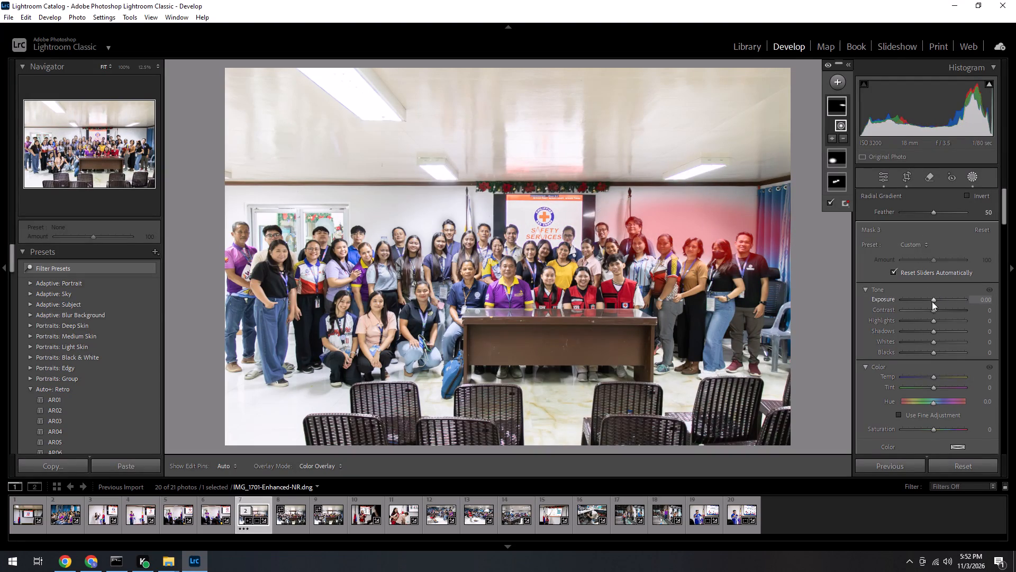
Set the new radial mask's highlights to −63 and exposure to −0.14.
left_click(914, 321)
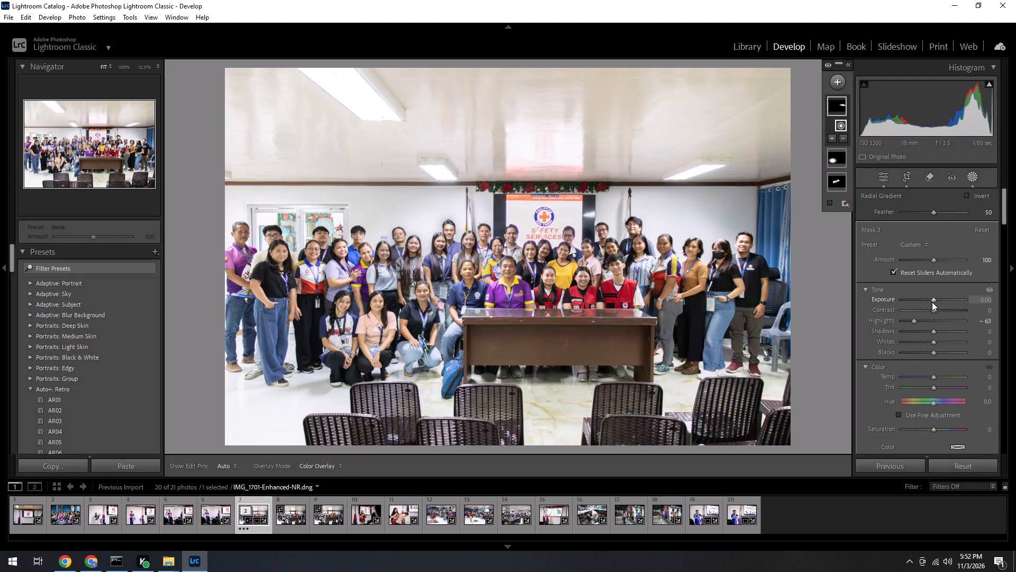
left_click(932, 301)
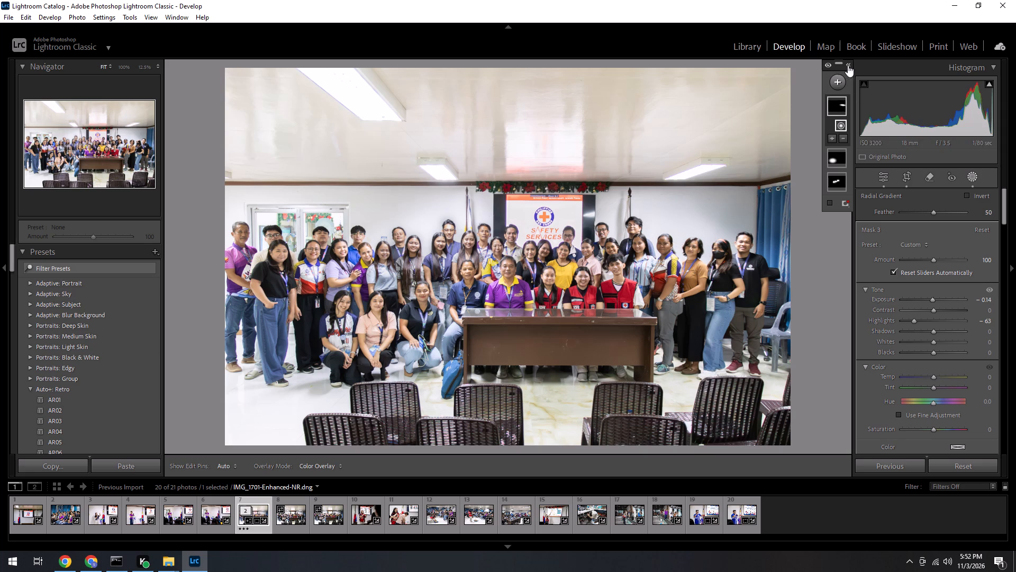
left_click(880, 170)
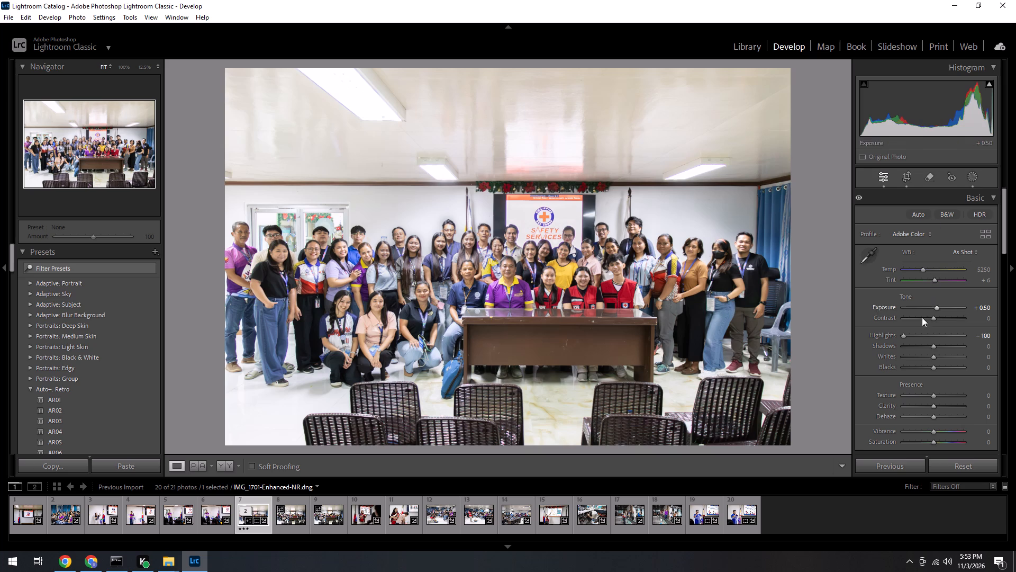
Raise the whole photo's shadows to +50.
left_click(946, 346)
left_click(946, 346)
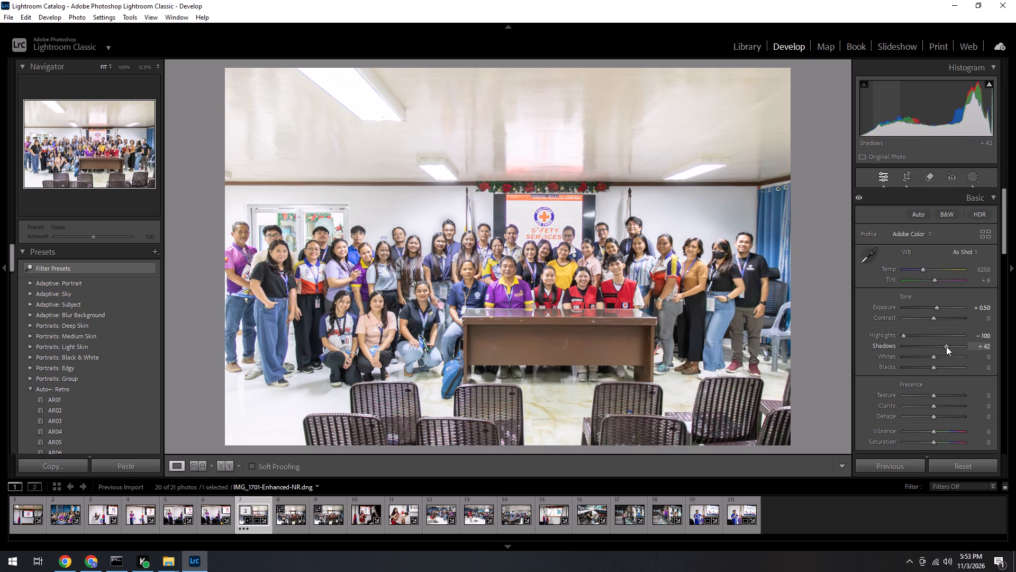
left_click(985, 345)
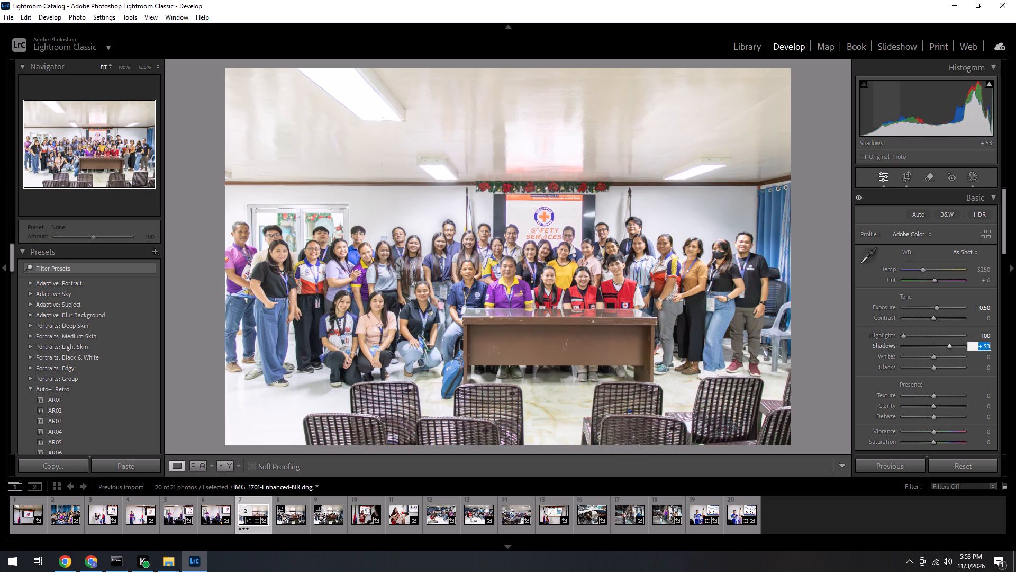
type("50")
key("Return")
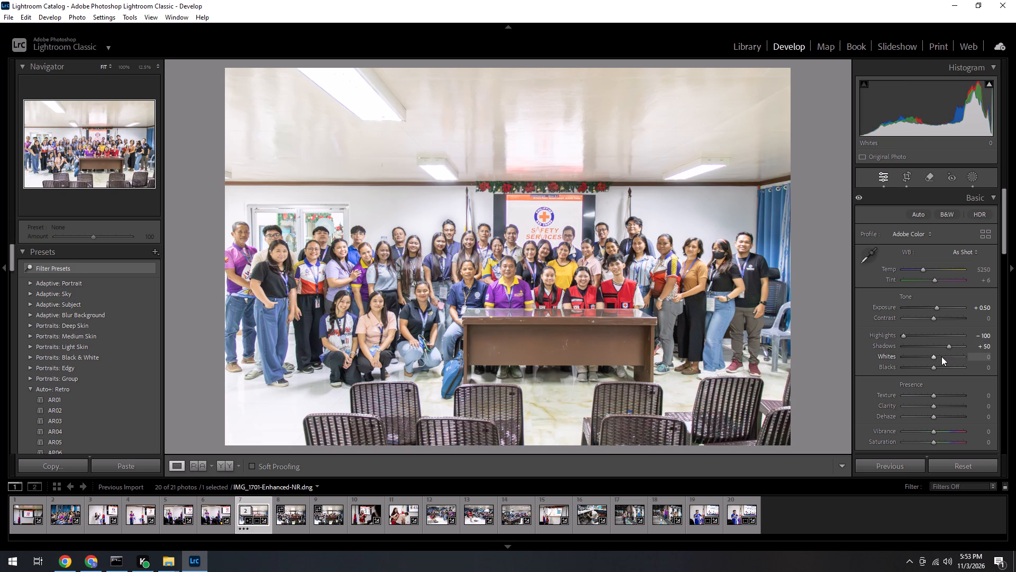
Darken the whole photo's blacks to −35.
left_click(924, 368)
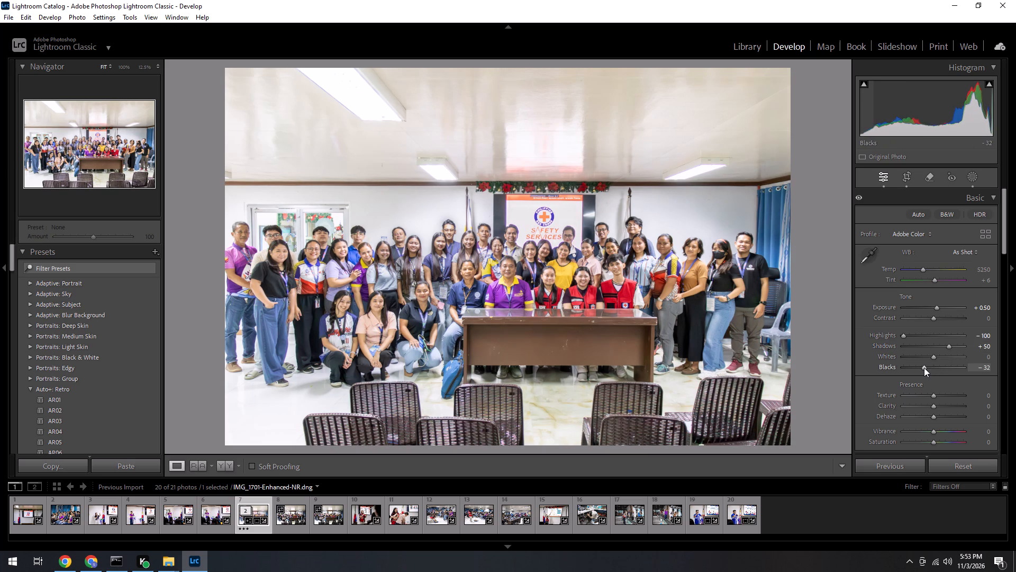
left_click(986, 370)
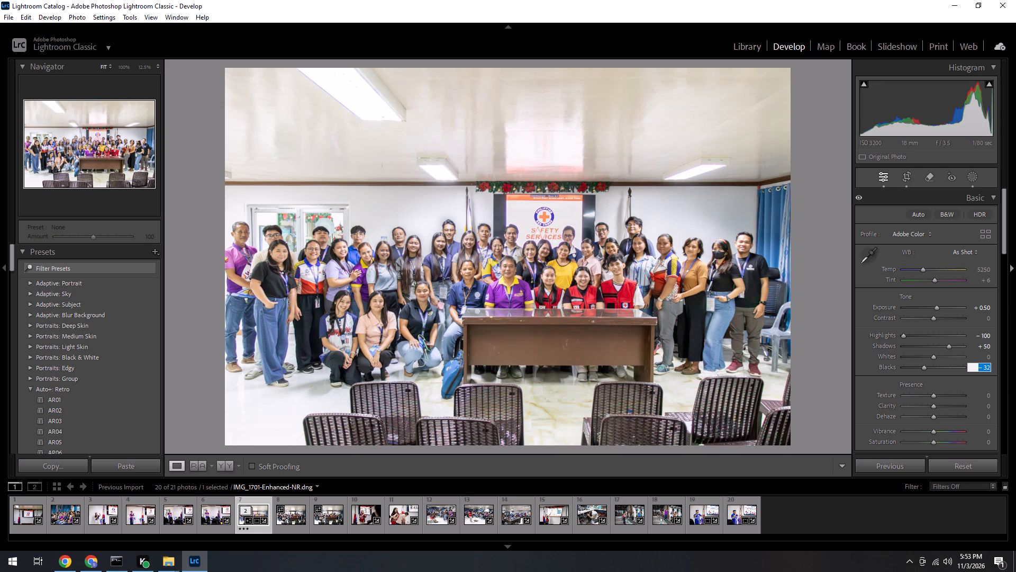
type("35")
key("Return")
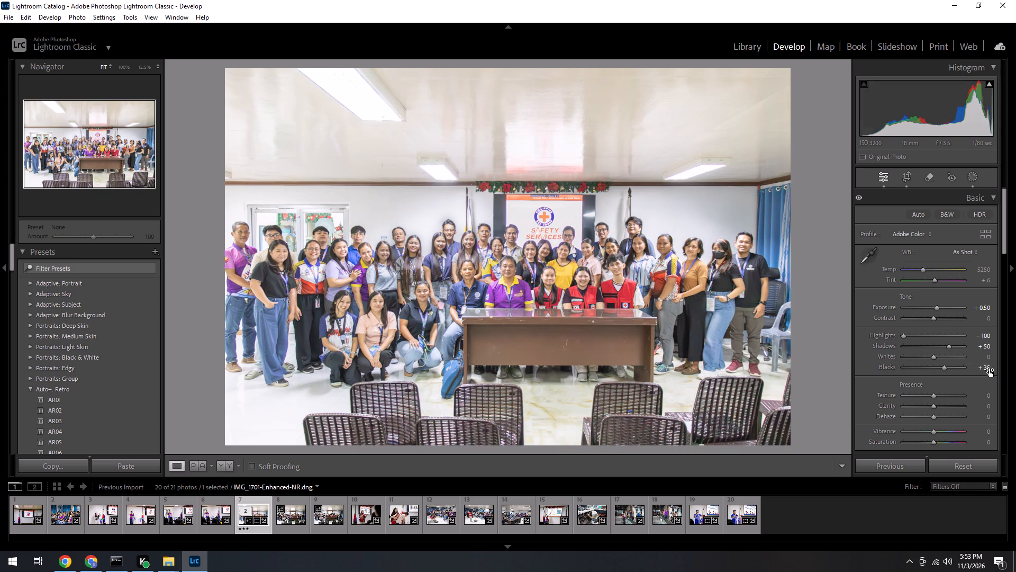
left_click(988, 368)
type("-35")
key("Return")
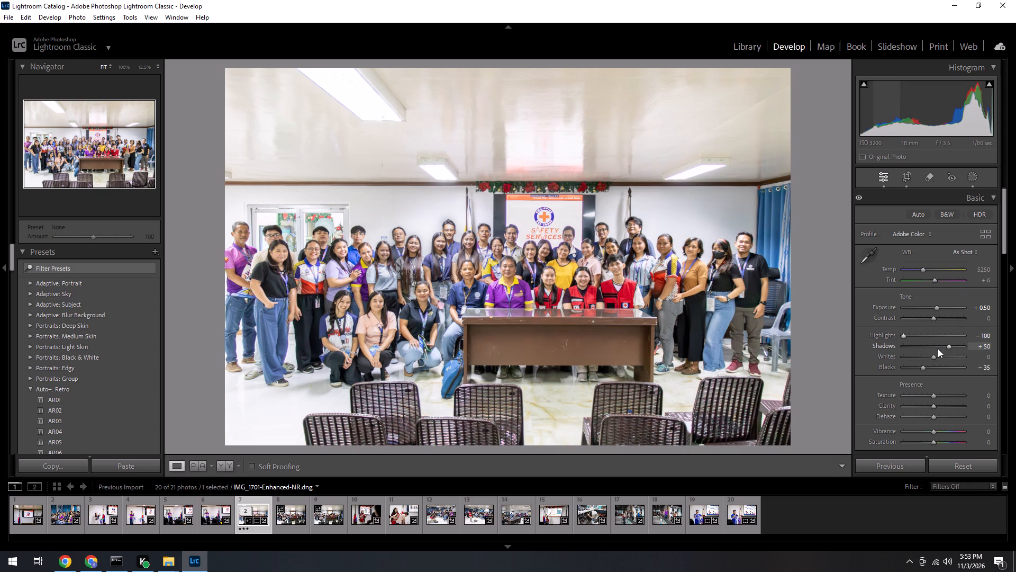
Set the whole photo's clarity to −5.
left_click(985, 407)
type("-5")
key("Return")
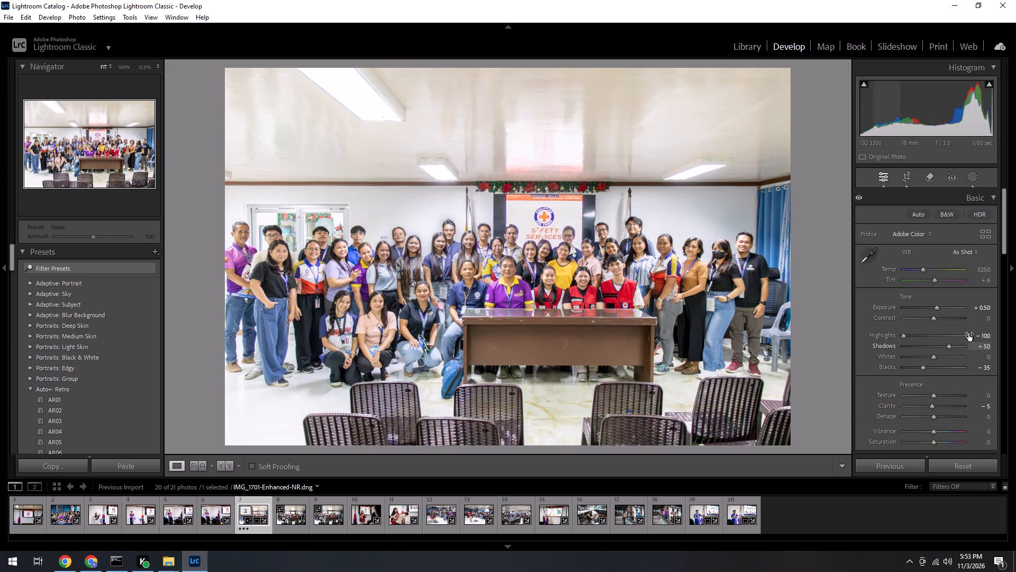
Lower the whole photo's exposure to +0.09.
left_click(937, 308)
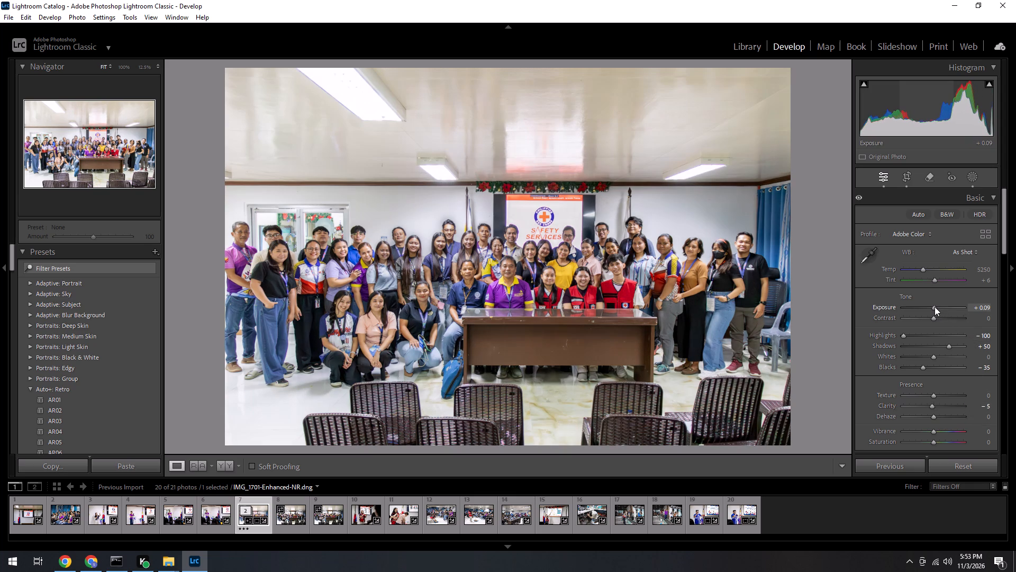
Undo the last exposure change and set the whole photo's exposure to +0.26.
key("ctrl+z")
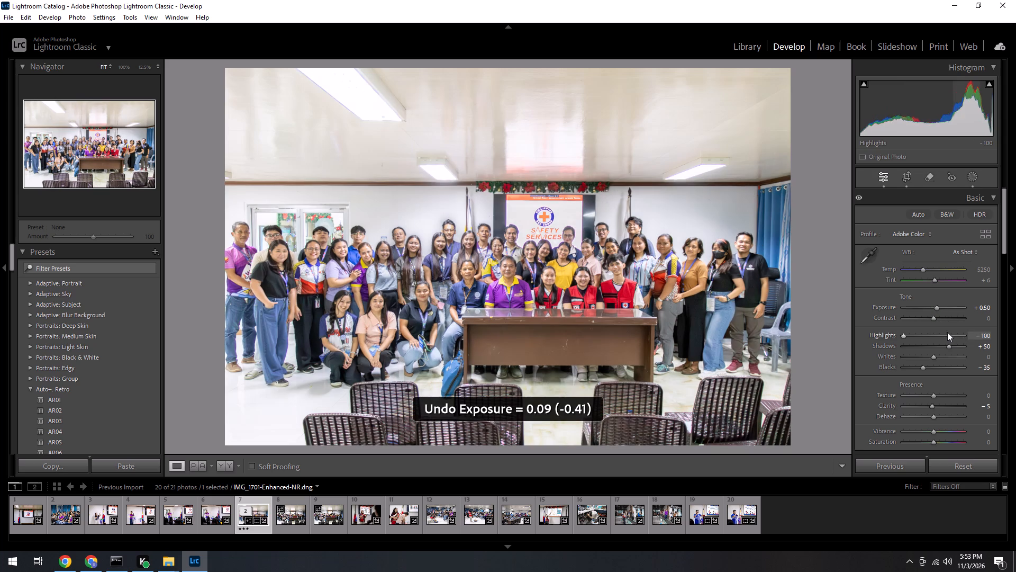
left_click(936, 308)
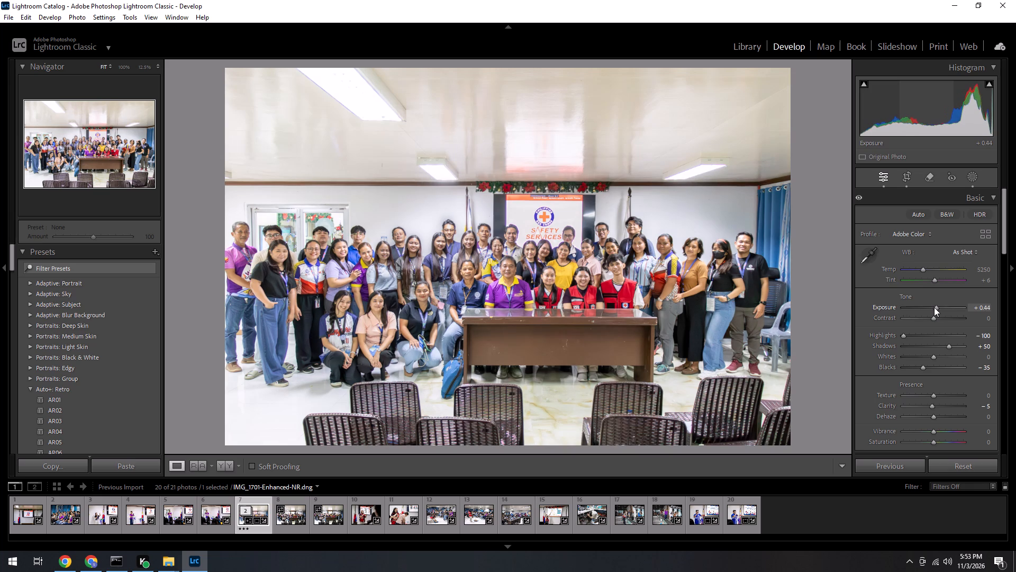
Add a brush mask and paint it over the face and chest of the man standing just before the projection screen's lower-left corner.
left_click(515, 230)
left_click(515, 233)
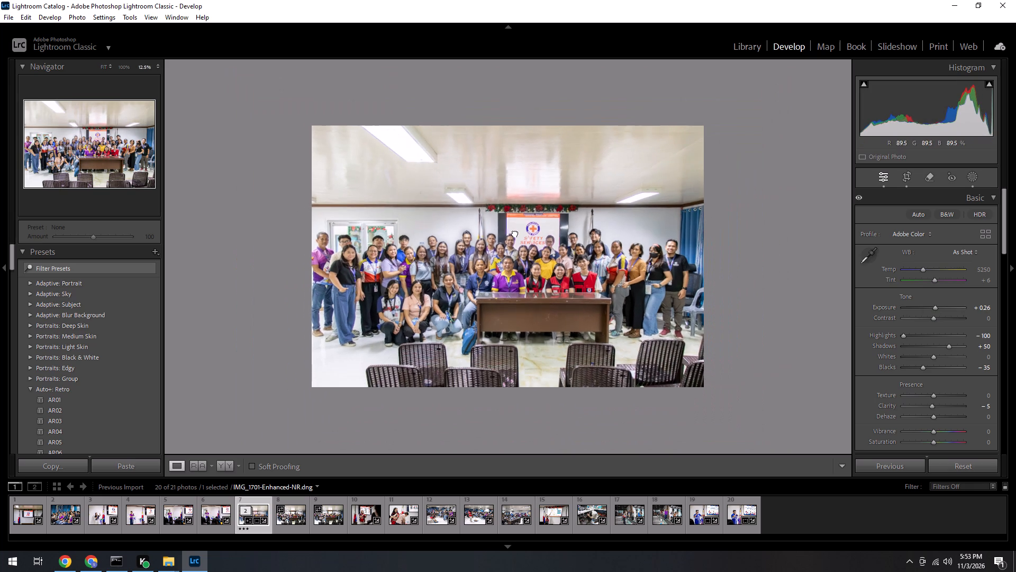
scroll(518, 235, "up", 3, "ctrl")
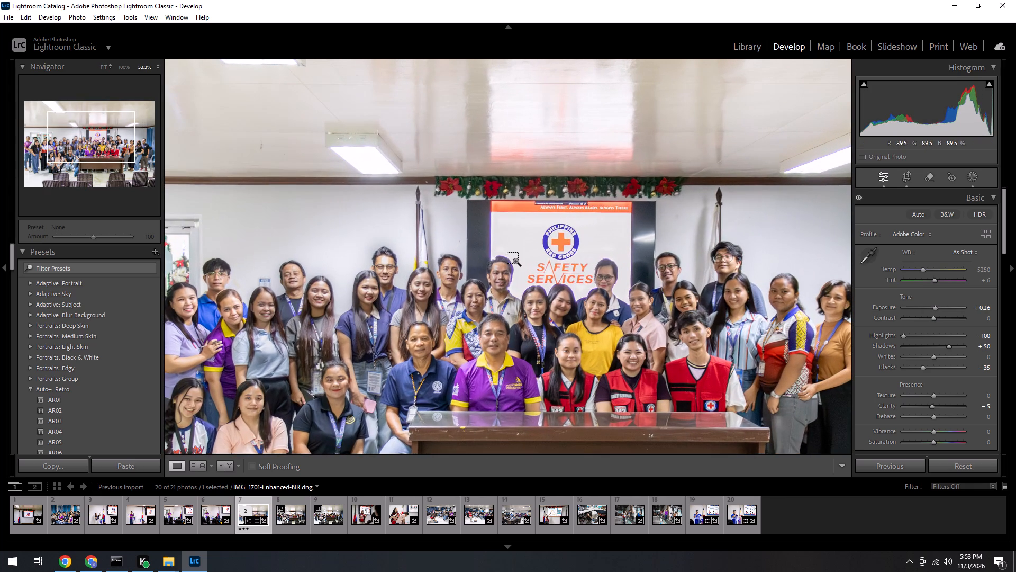
scroll(515, 262, "up", 2, "ctrl")
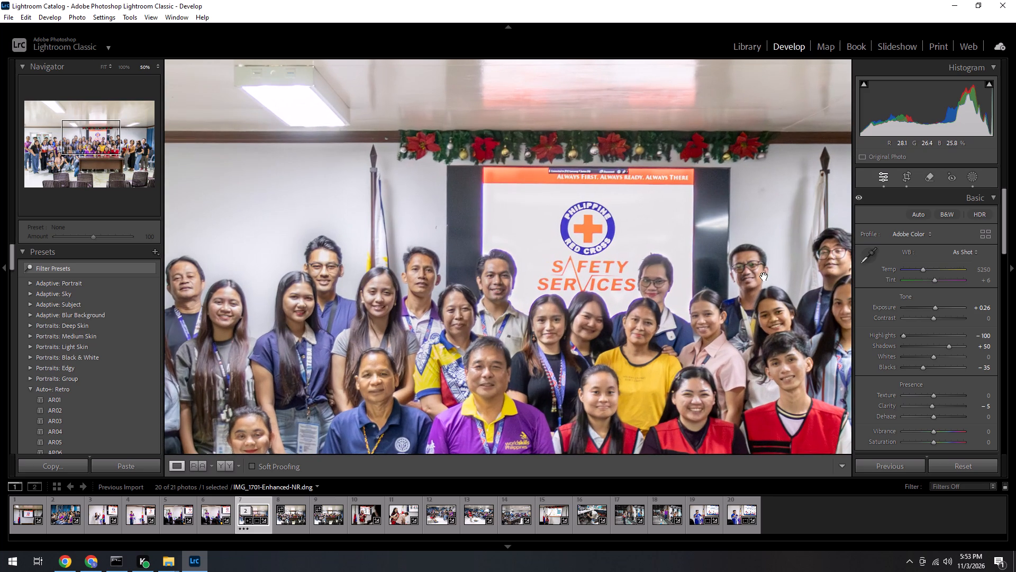
left_click(972, 177)
left_click(836, 82)
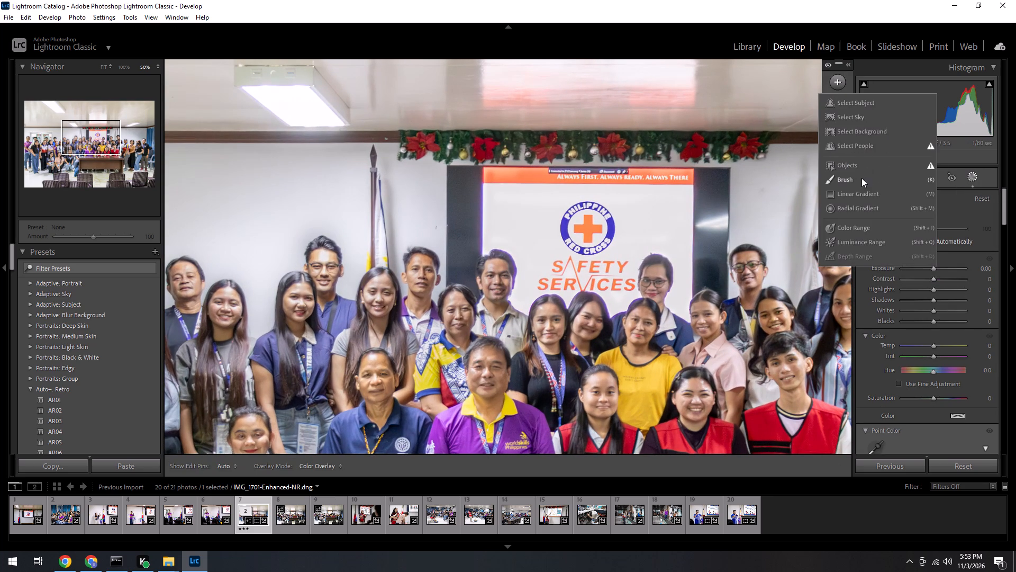
left_click(861, 178)
scroll(505, 291, "down", 17)
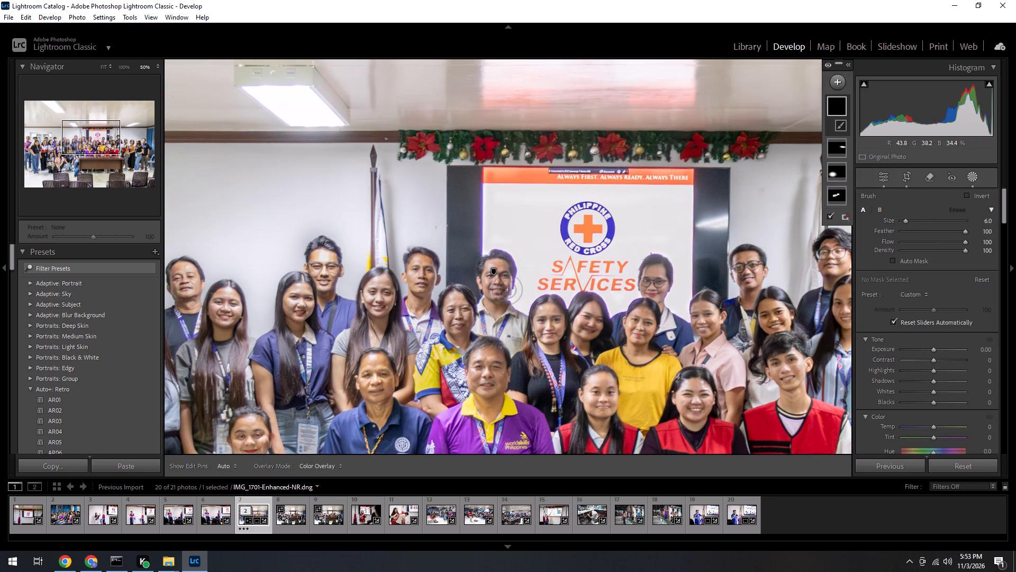
scroll(508, 287, "up", 1)
left_click_drag(508, 285, 500, 314)
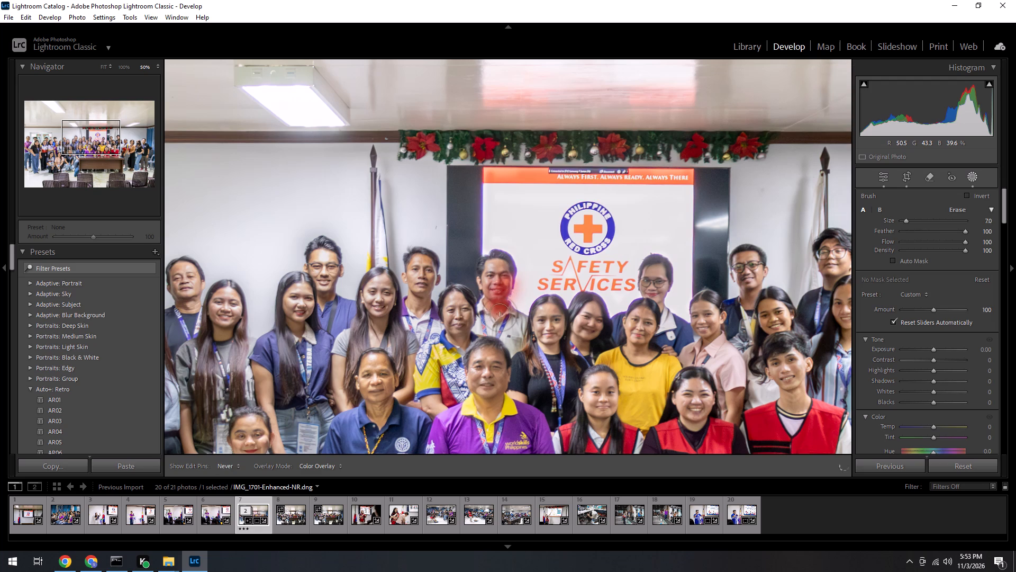
left_click_drag(500, 314, 500, 269)
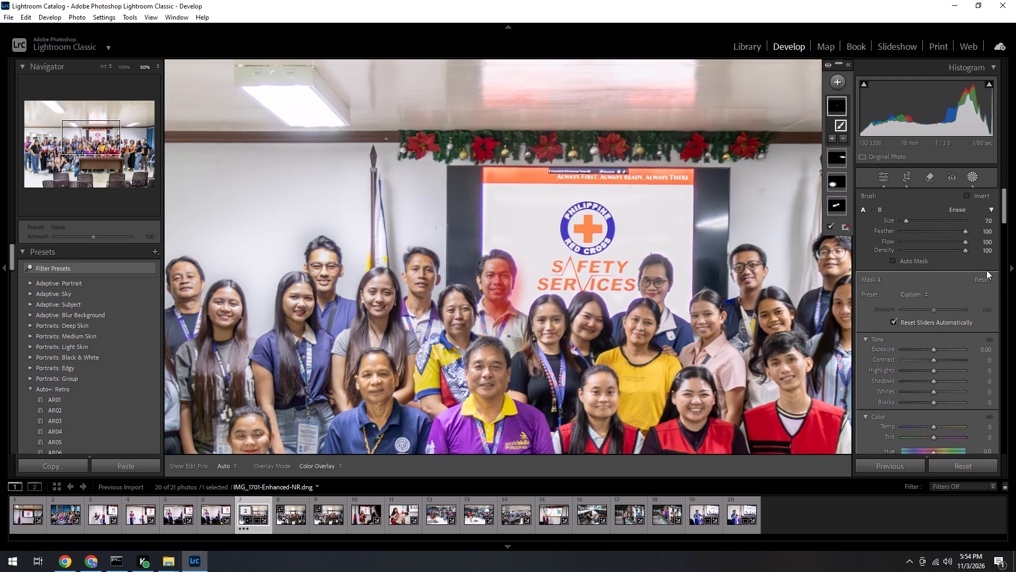
Raise the new brush mask's exposure to 0.34 and return to the global adjustments.
left_click(938, 349)
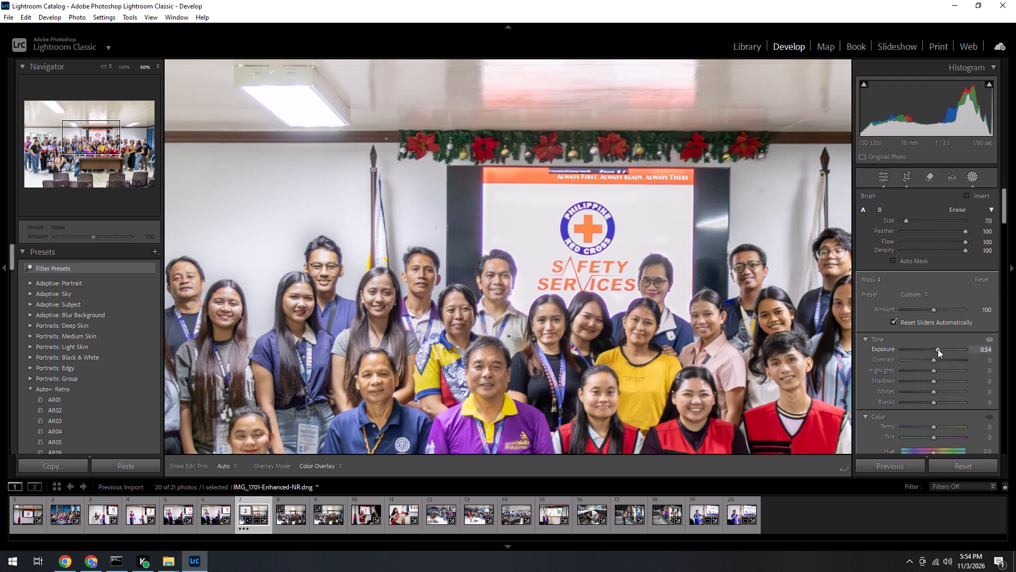
left_click(938, 349)
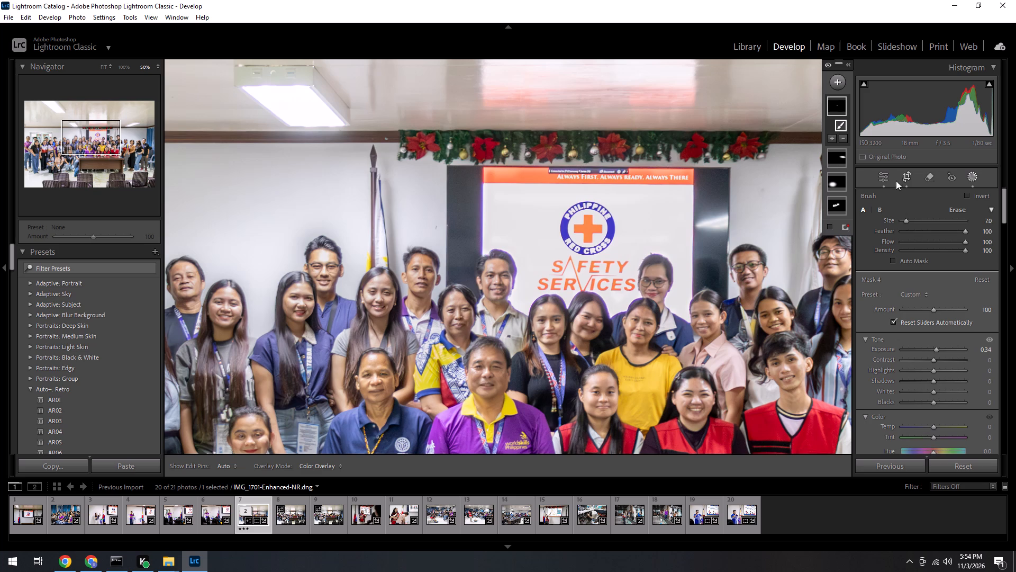
left_click(884, 174)
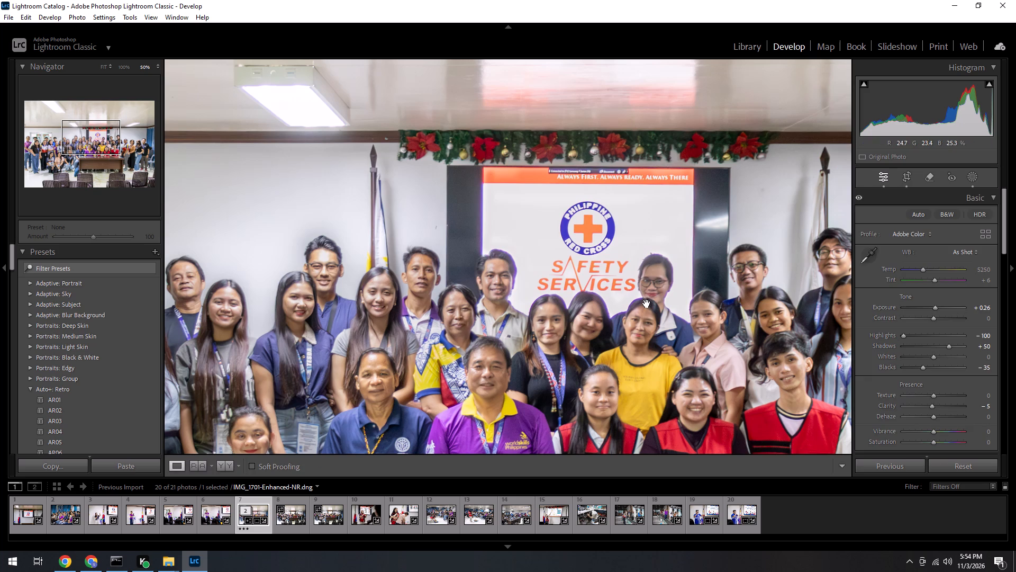
Raise the whole photo's vibrance to +21.
key("z")
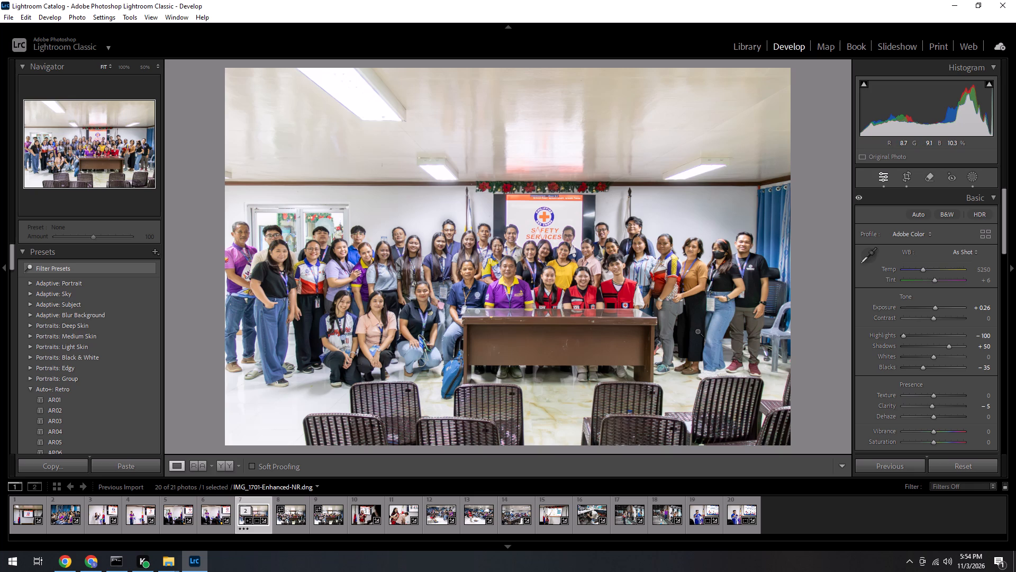
left_click(943, 432)
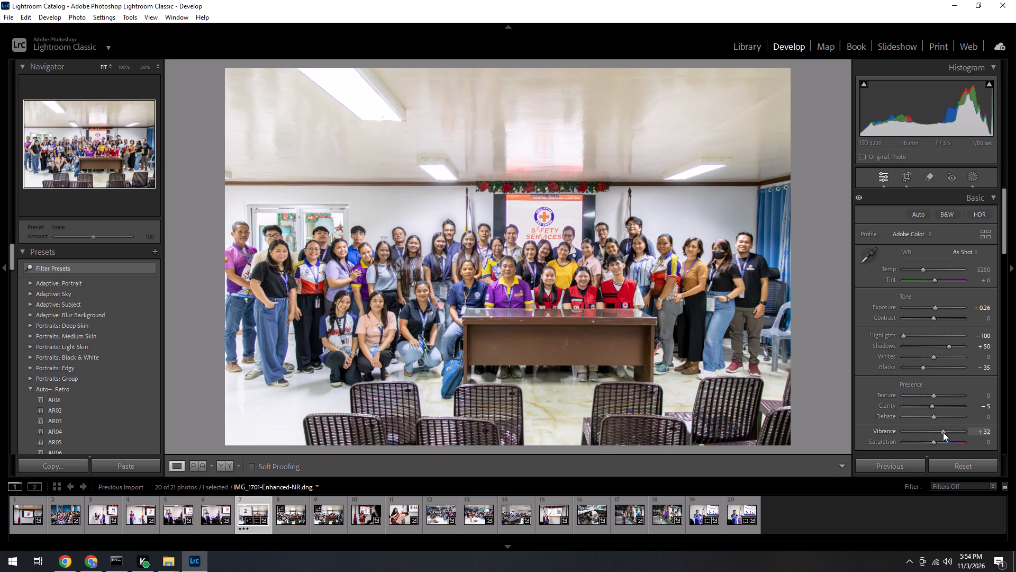
left_click(943, 433)
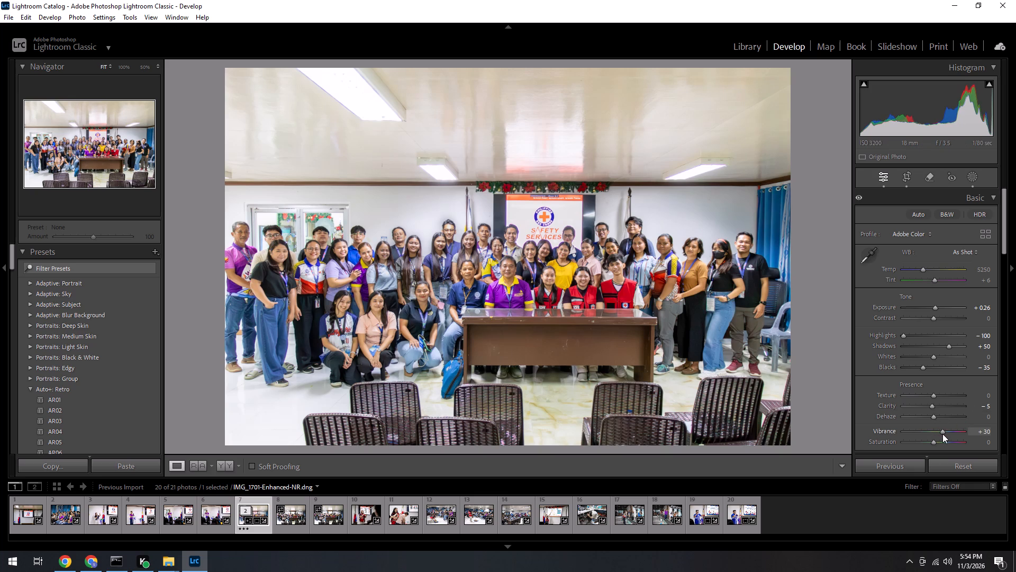
left_click(942, 431)
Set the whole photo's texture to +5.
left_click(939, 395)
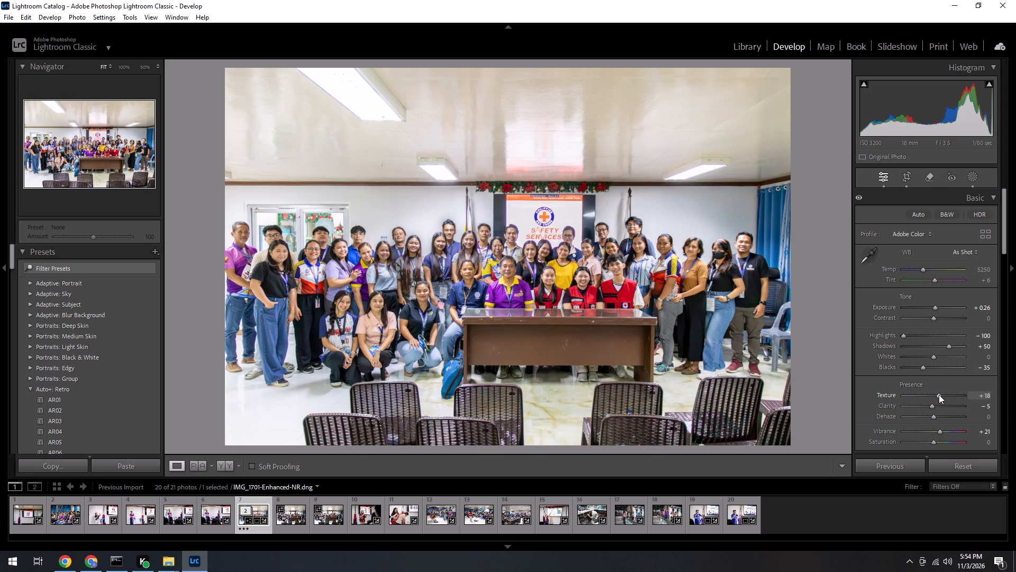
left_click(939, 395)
Lower the whole photo's contrast to −9.
left_click(927, 318)
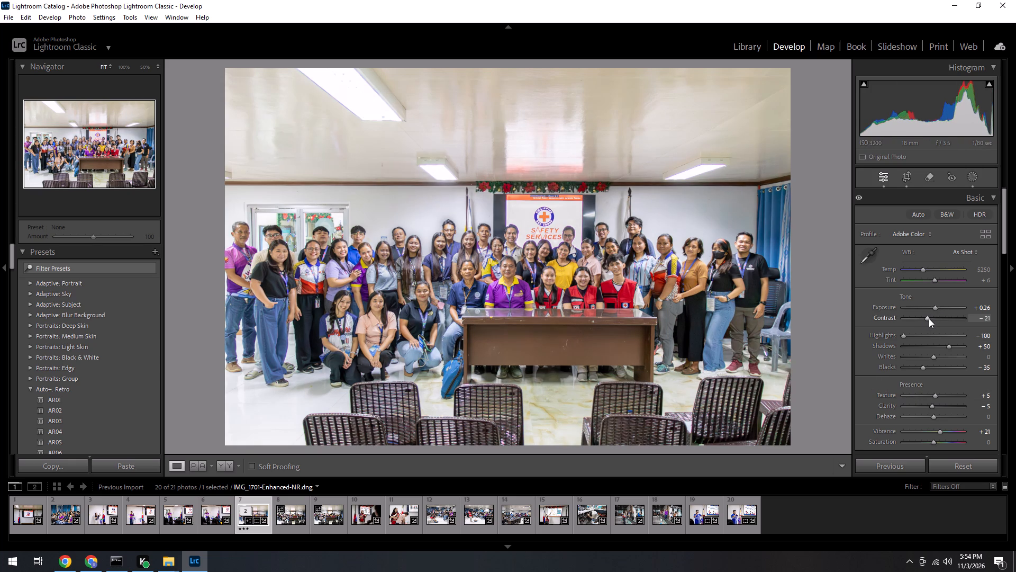
left_click(929, 318)
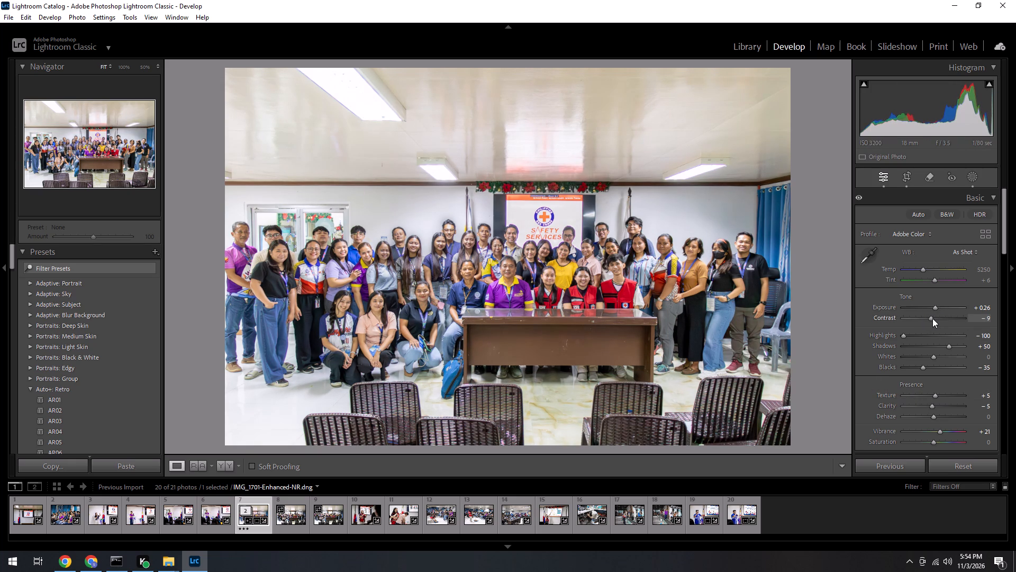
Increase the photo's sharpening amount slightly in the detail settings.
scroll(950, 362, "down", 4)
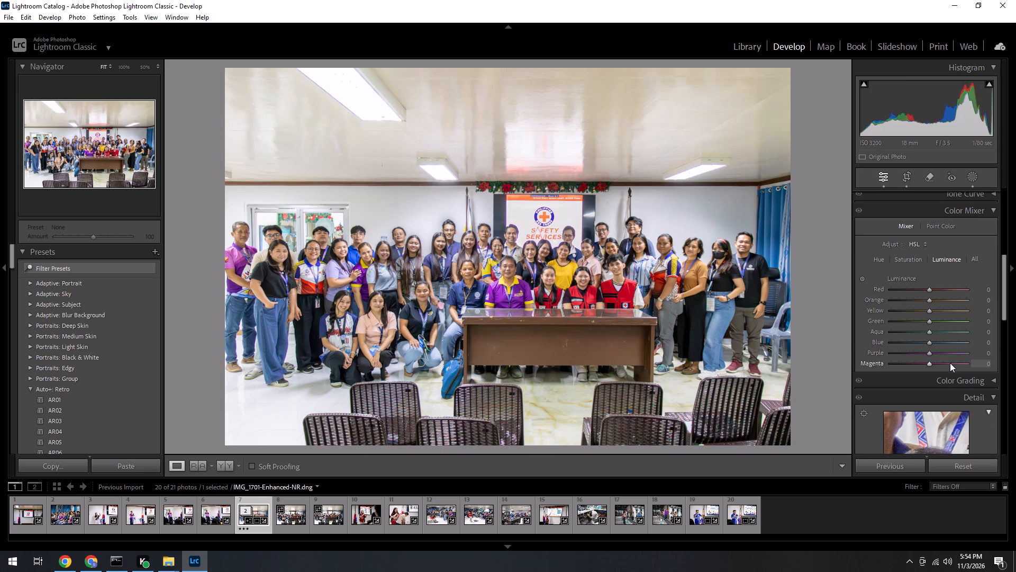
scroll(950, 364, "down", 4)
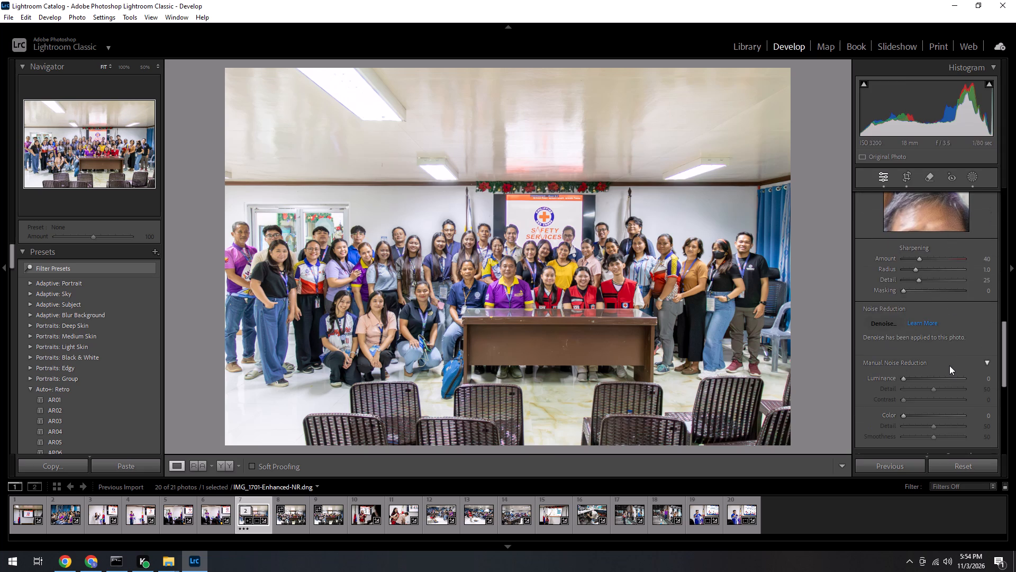
left_click(932, 258)
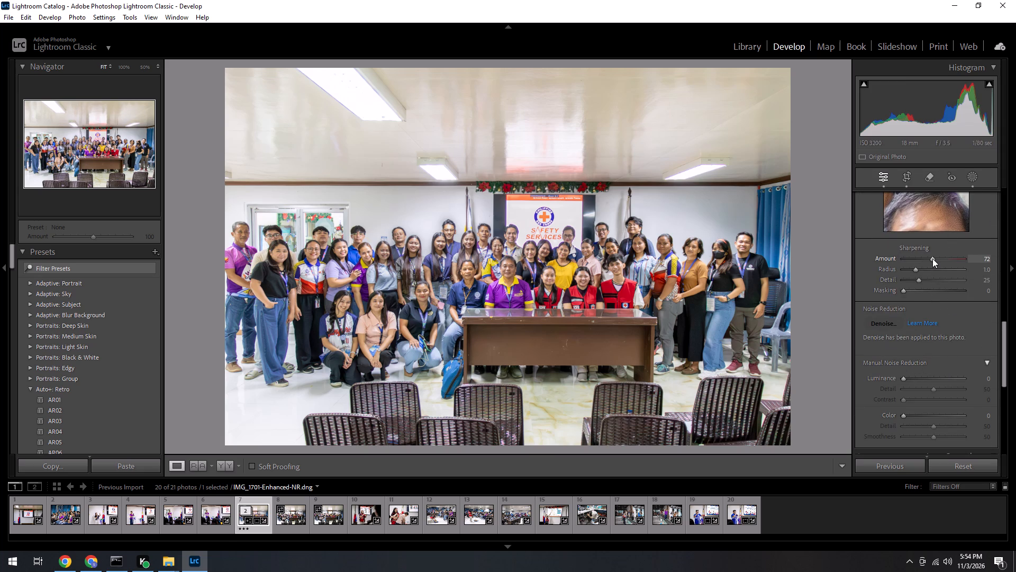
left_click(932, 258)
left_click_drag(930, 258, 923, 260)
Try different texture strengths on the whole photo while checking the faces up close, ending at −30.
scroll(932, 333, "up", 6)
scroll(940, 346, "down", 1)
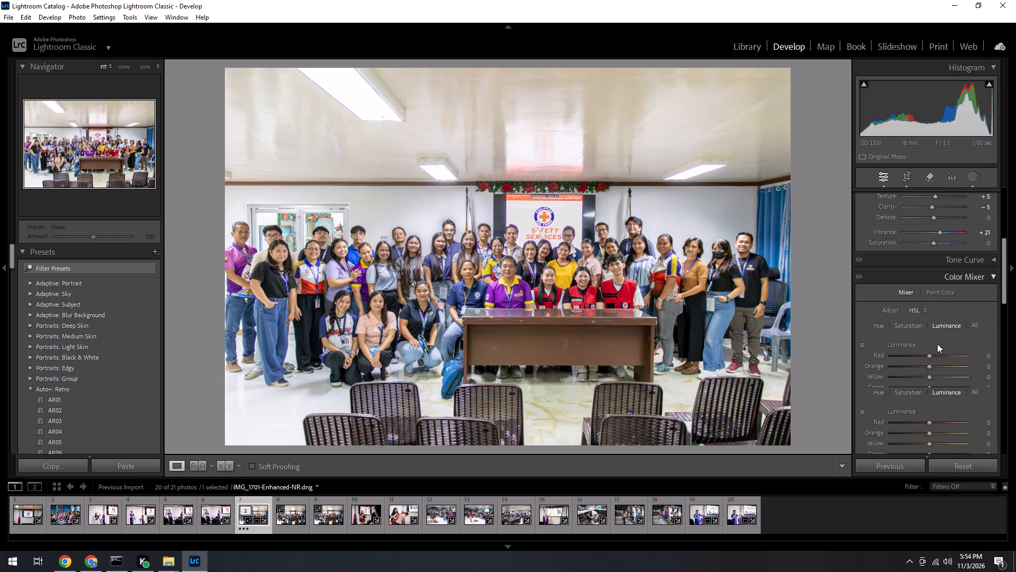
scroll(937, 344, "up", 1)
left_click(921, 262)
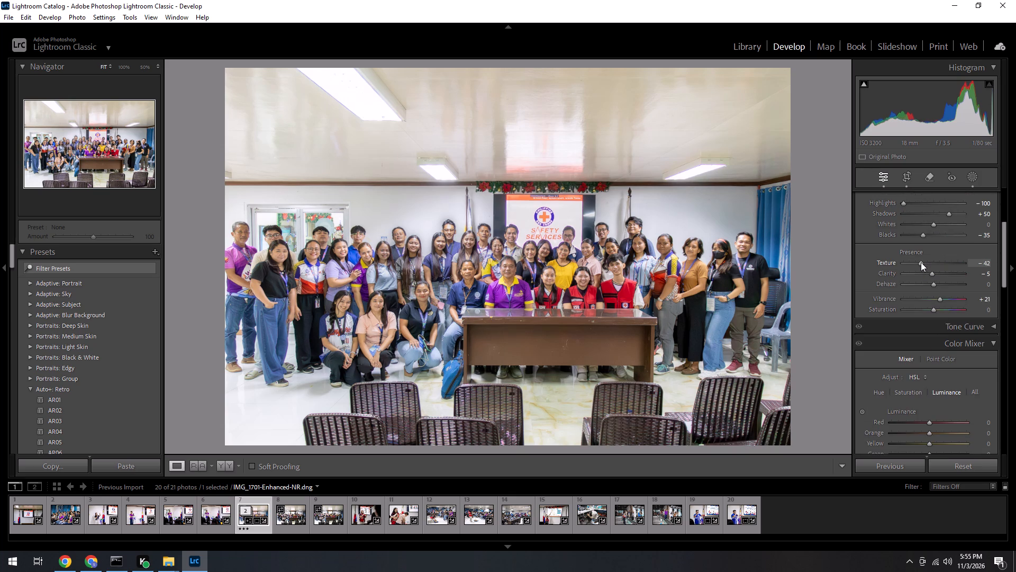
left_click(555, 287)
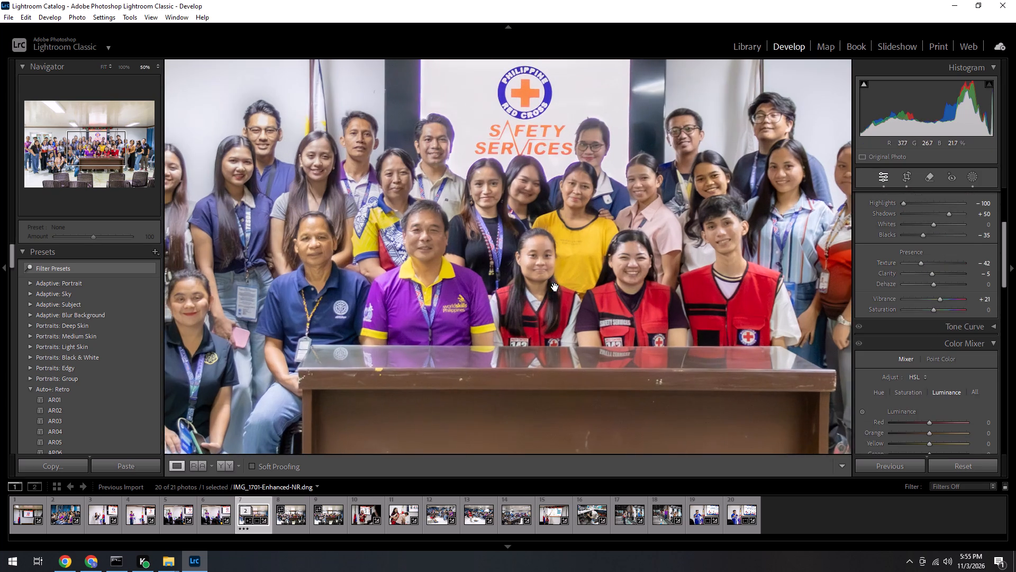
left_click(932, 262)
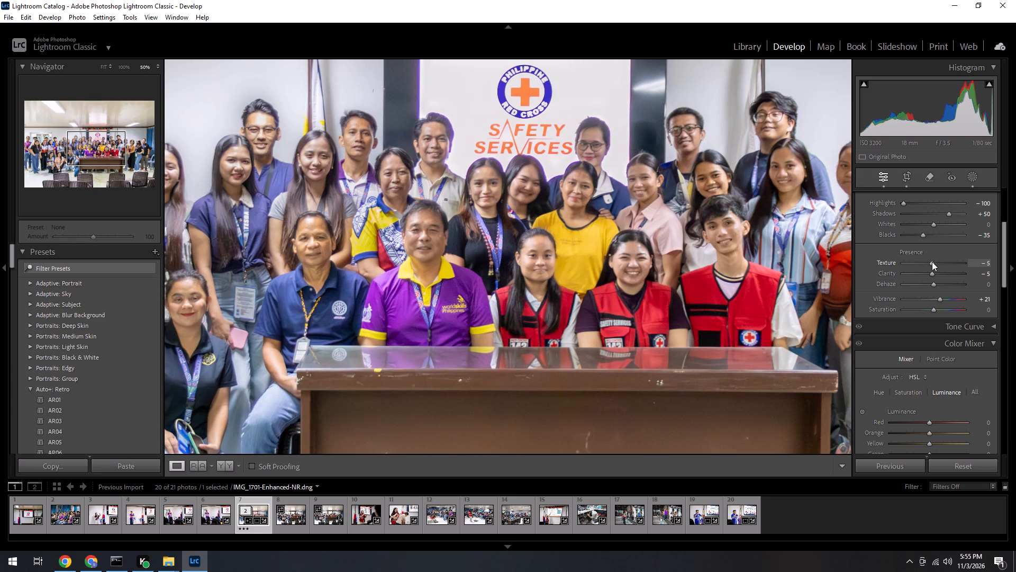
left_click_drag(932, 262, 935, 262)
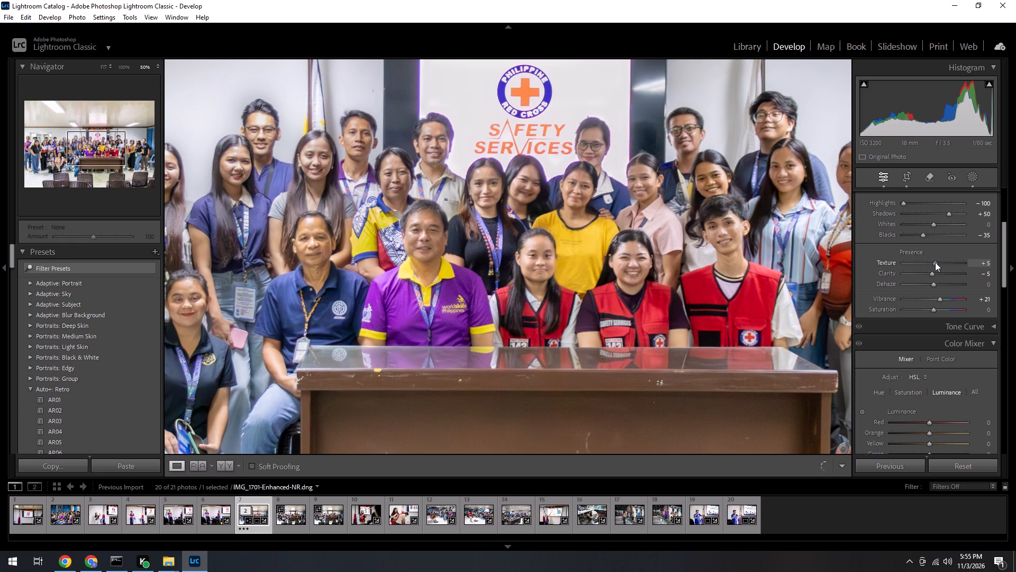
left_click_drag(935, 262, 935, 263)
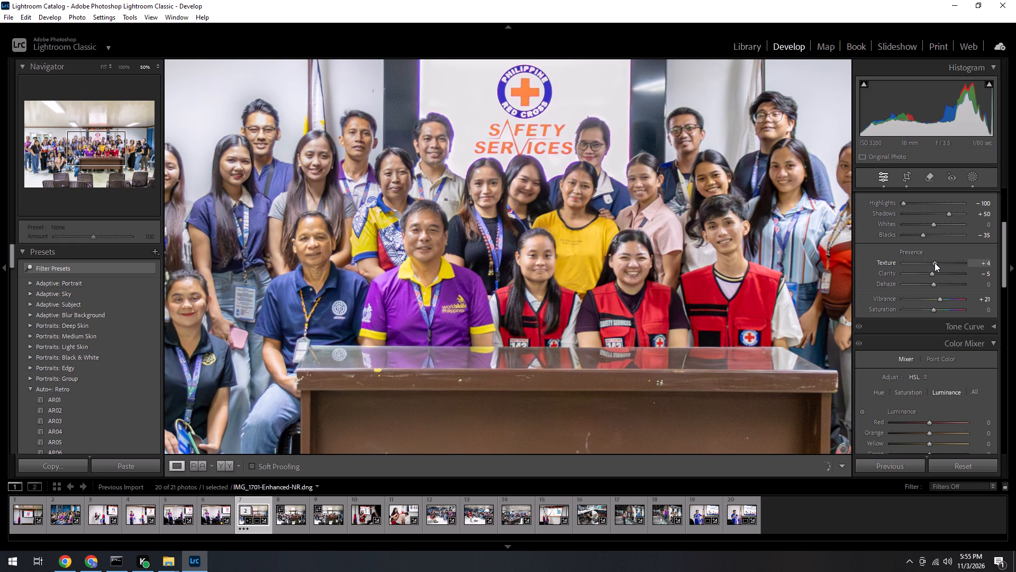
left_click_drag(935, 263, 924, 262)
Raise the whole photo's clarity to +23.
left_click(940, 272)
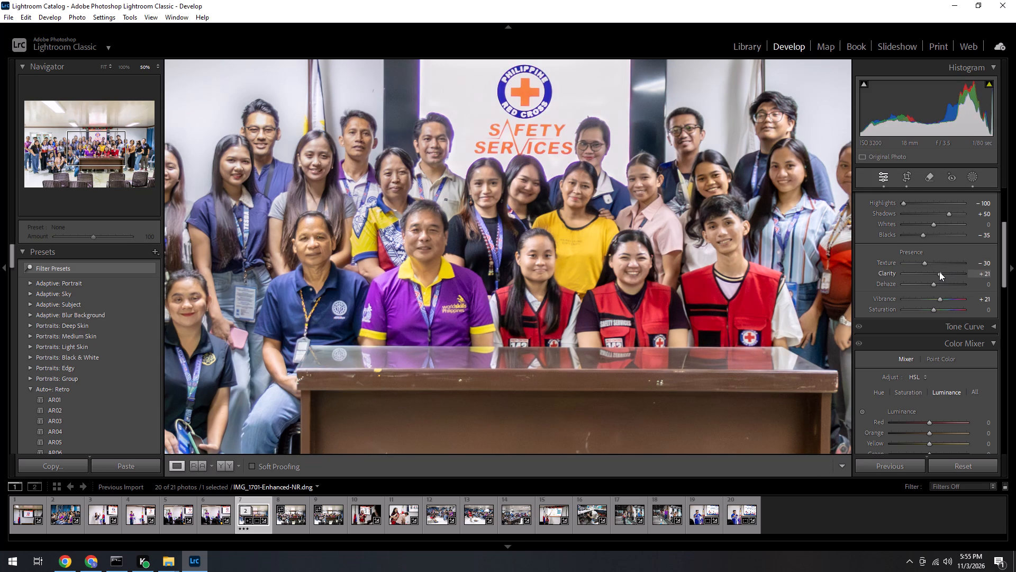
left_click(940, 273)
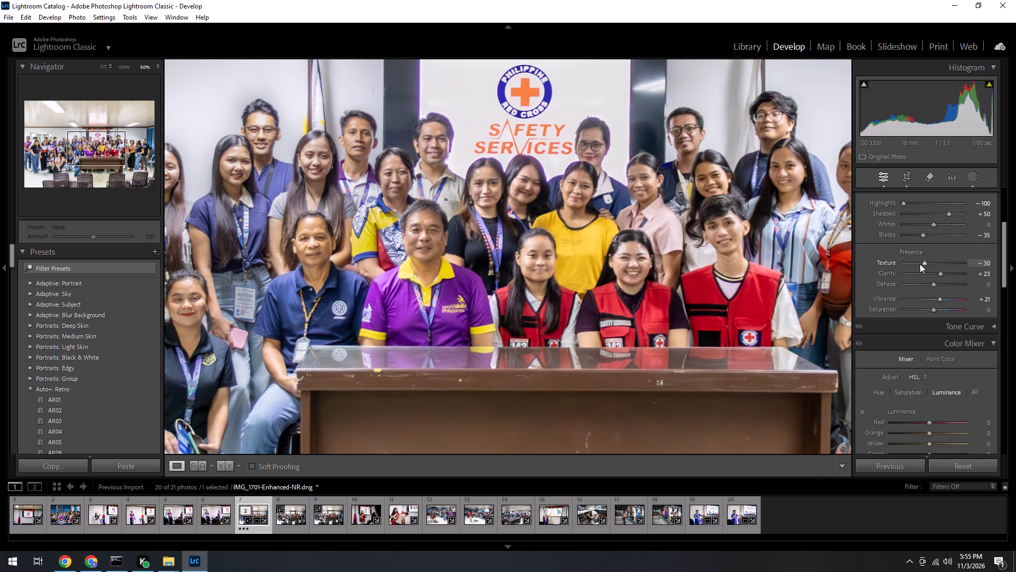
Set the whole photo's texture to −19.
left_click(924, 263)
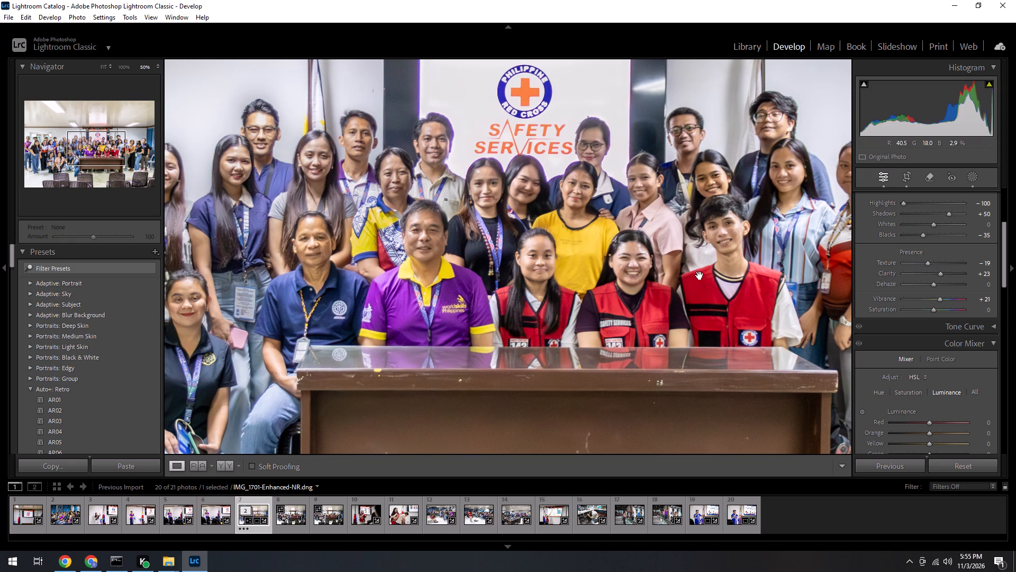
Copy the edited group photo's develop settings with masking included, covering Masks 1 to 4.
left_click(667, 280)
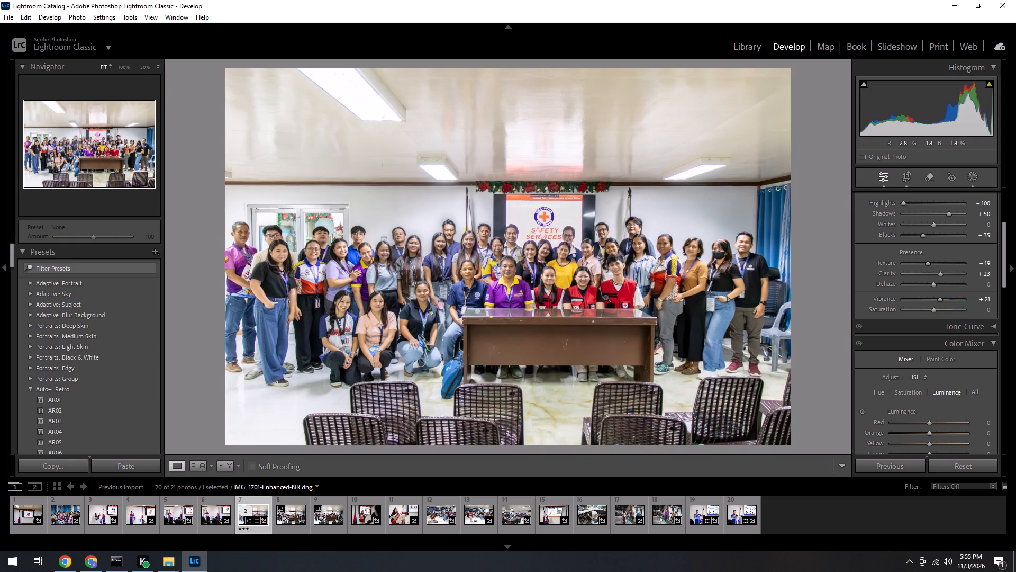
key("ctrl+shift+c")
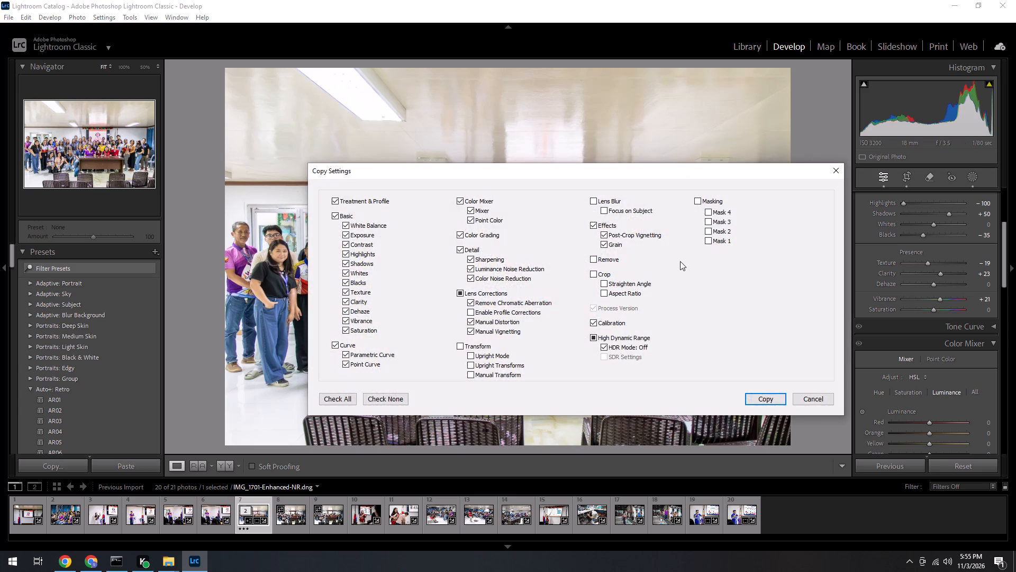
left_click(697, 203)
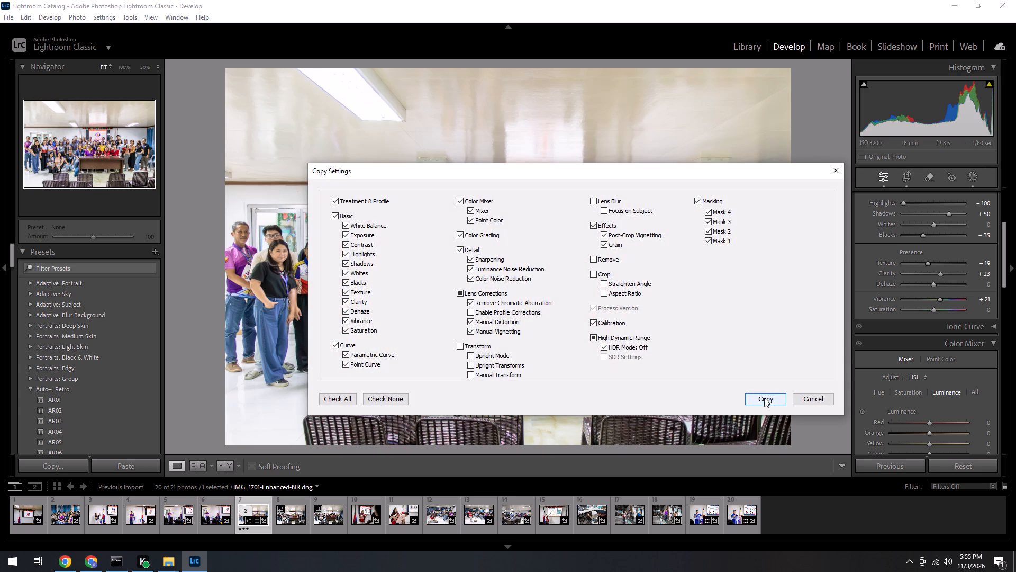
left_click(764, 397)
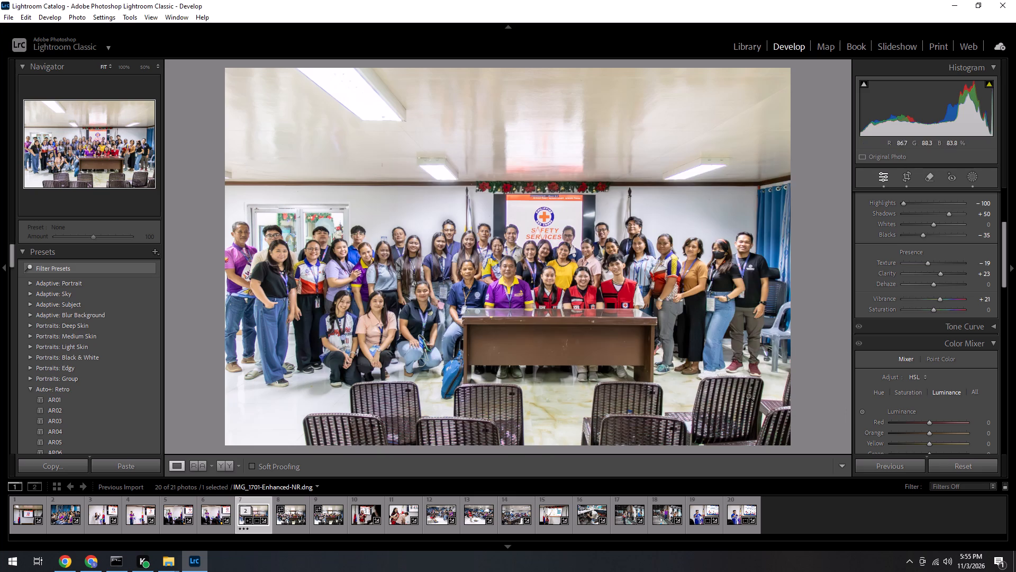
Open the next group photo, IMG_1704.CR2, and turn on chromatic aberration removal and lens profile corrections.
left_click(292, 522)
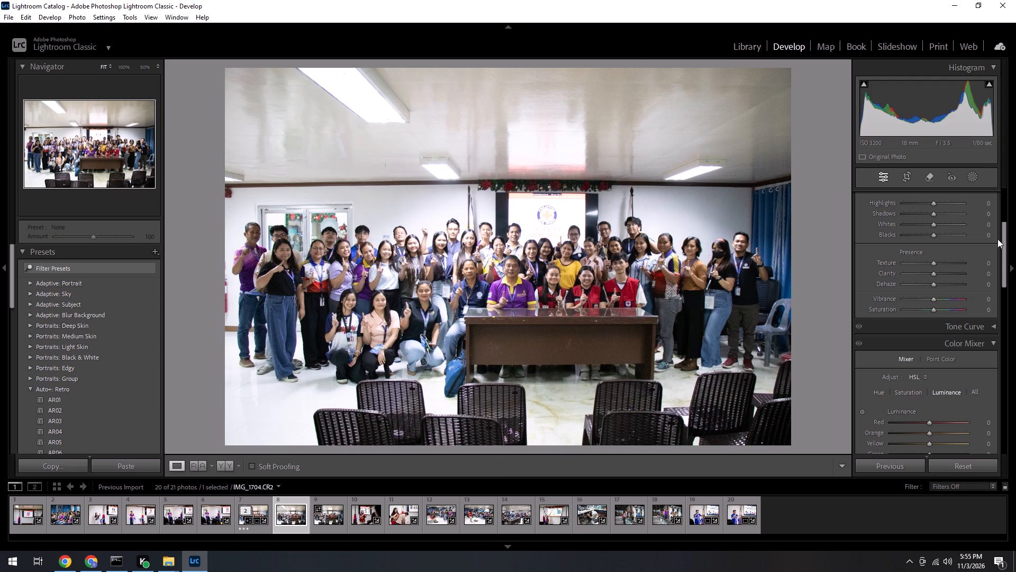
scroll(935, 389, "down", 10)
scroll(945, 395, "up", 2)
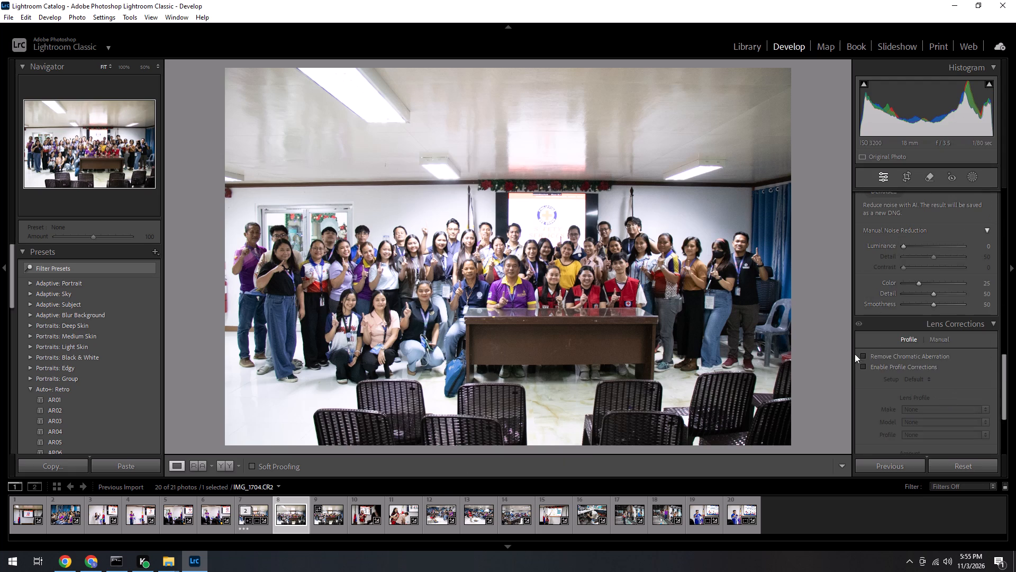
left_click(861, 355)
left_click(864, 365)
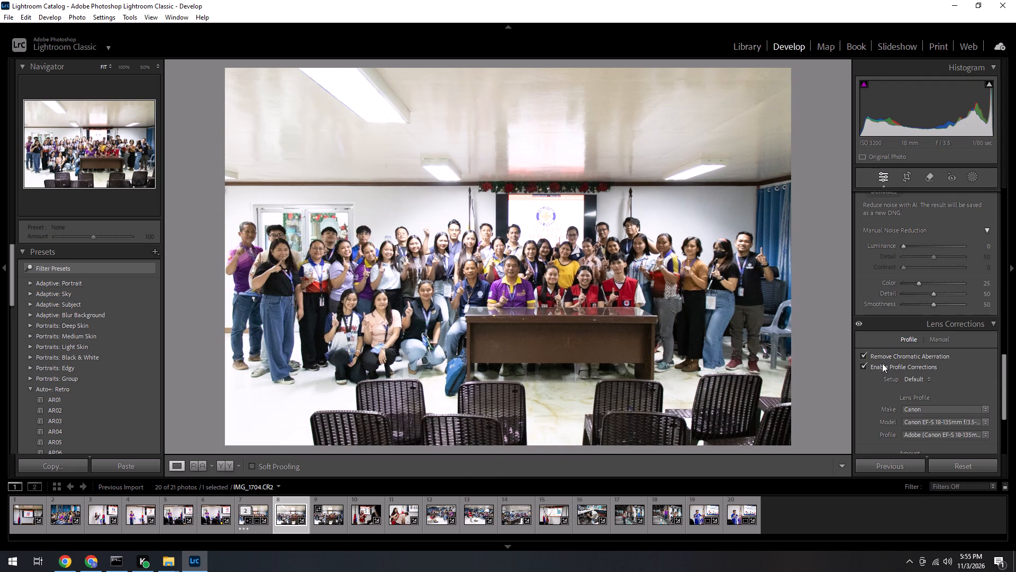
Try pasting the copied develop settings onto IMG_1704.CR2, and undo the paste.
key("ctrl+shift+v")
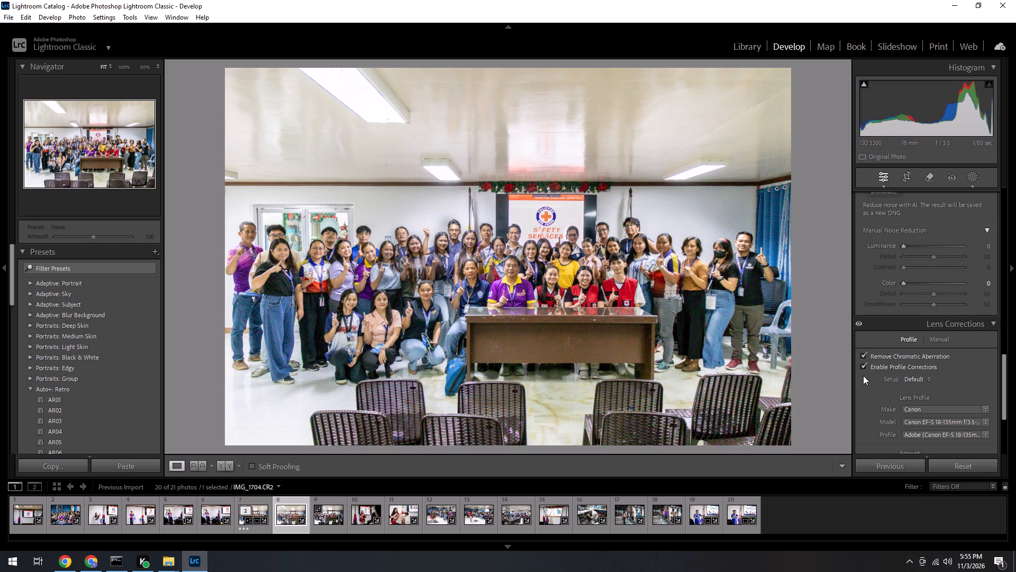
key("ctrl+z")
Go to the AI Denoise option in the noise reduction settings for IMG_1704.CR2.
scroll(916, 322, "up", 2)
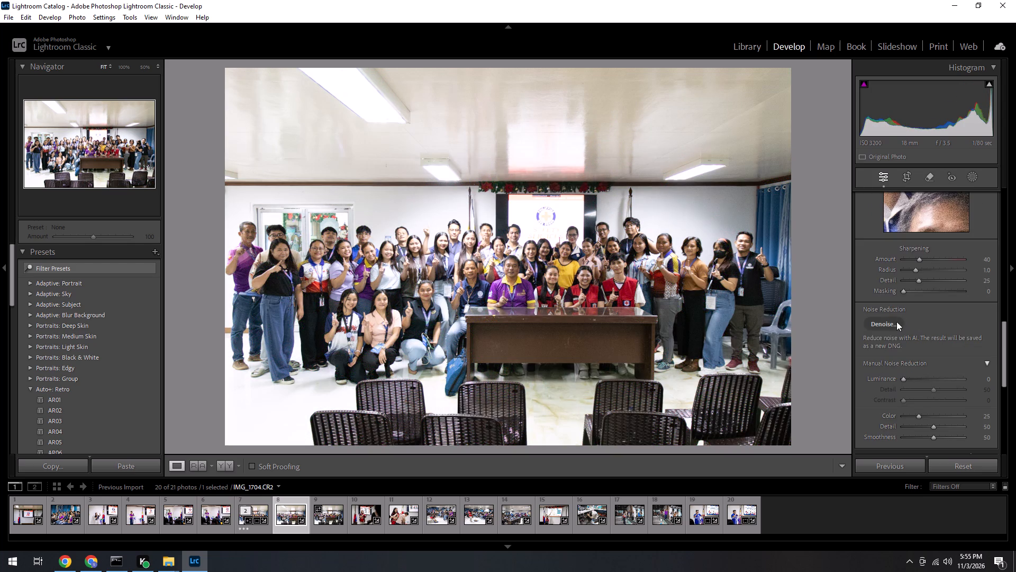